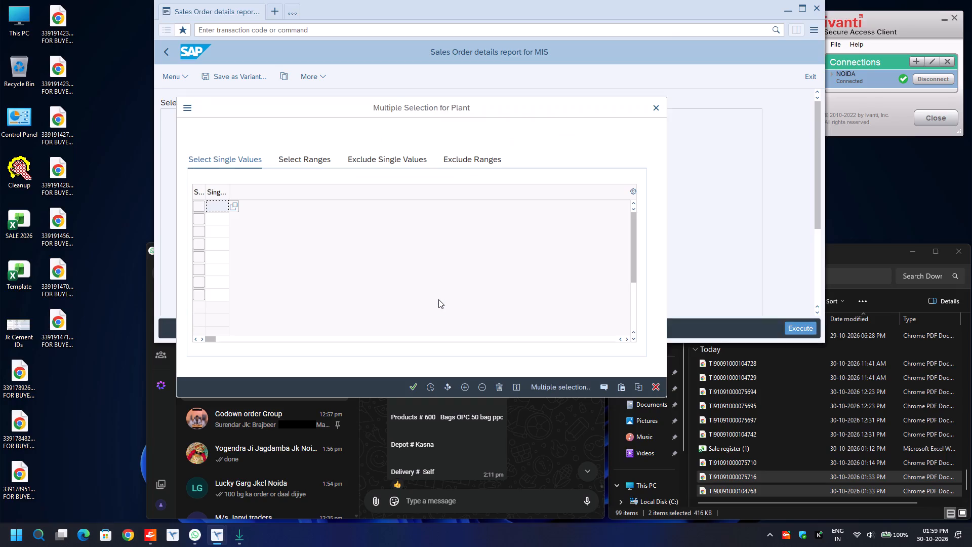
Run the sales order details report for plants 8134 and 8135.
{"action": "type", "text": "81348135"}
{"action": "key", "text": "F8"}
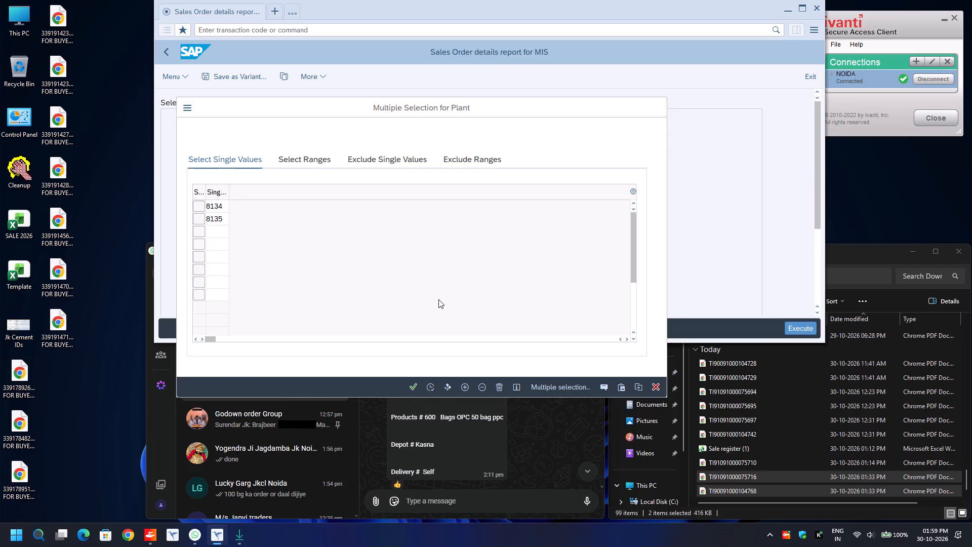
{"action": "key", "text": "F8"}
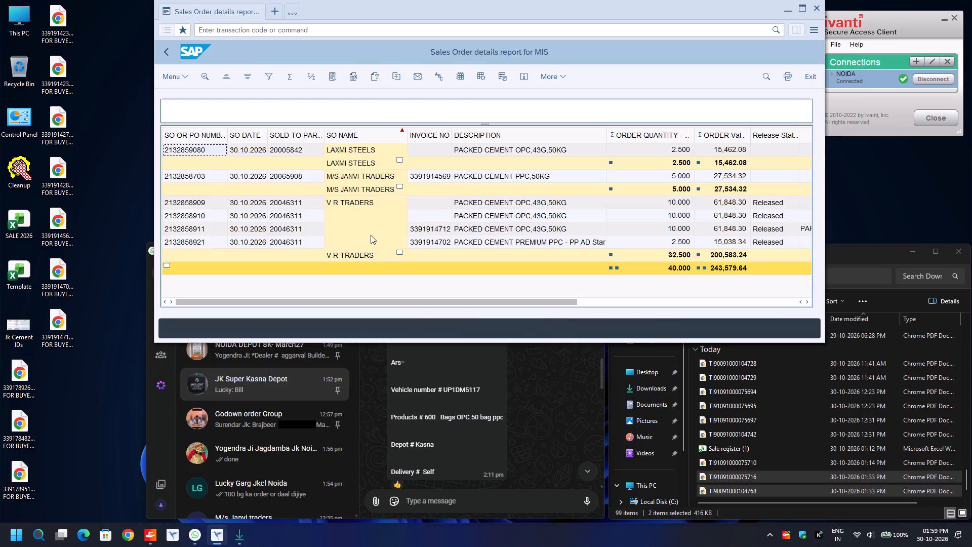
{"action": "left_click", "coordinate": [197, 228]}
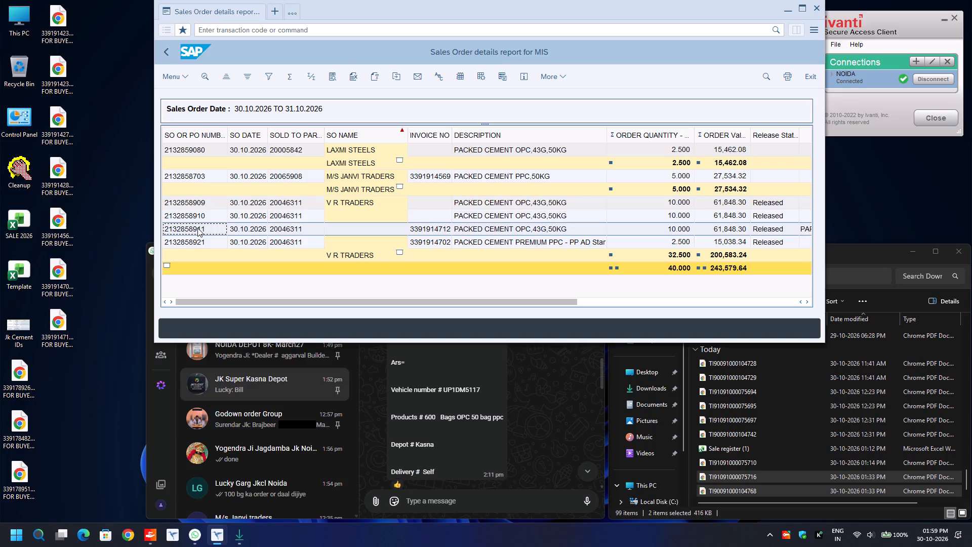
{"action": "key", "text": "ctrl+y"}
{"action": "key", "text": "ctrl+c"}
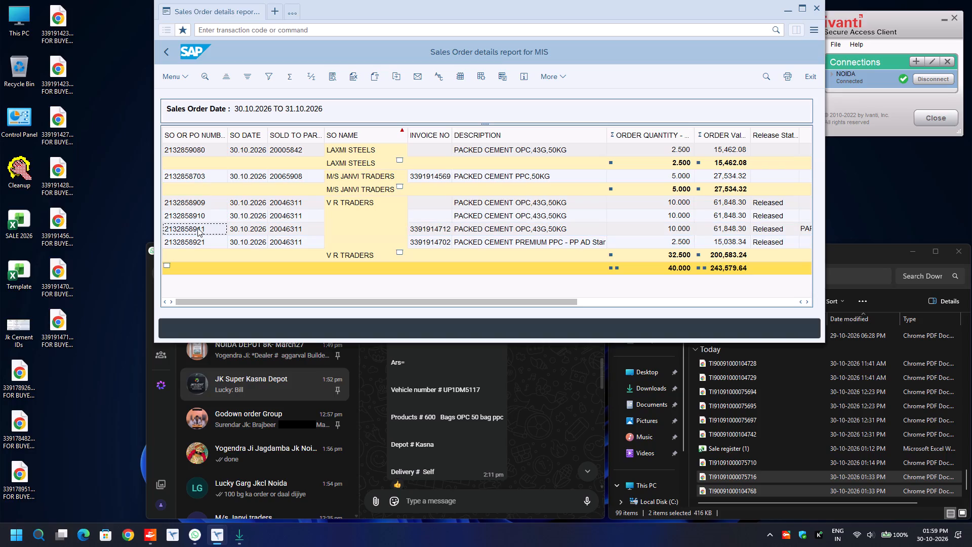
{"action": "key", "text": "ctrl+n"}
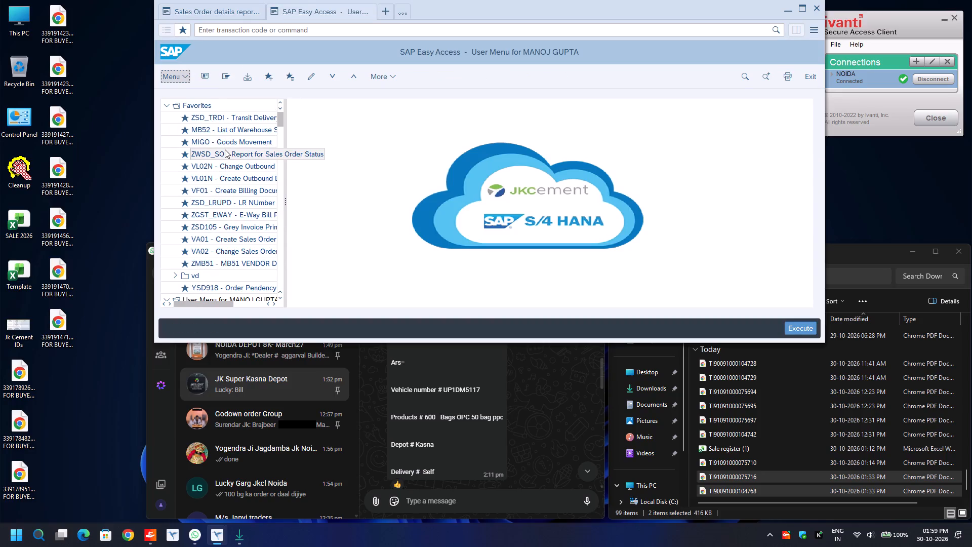
{"action": "double_click", "coordinate": [222, 176]}
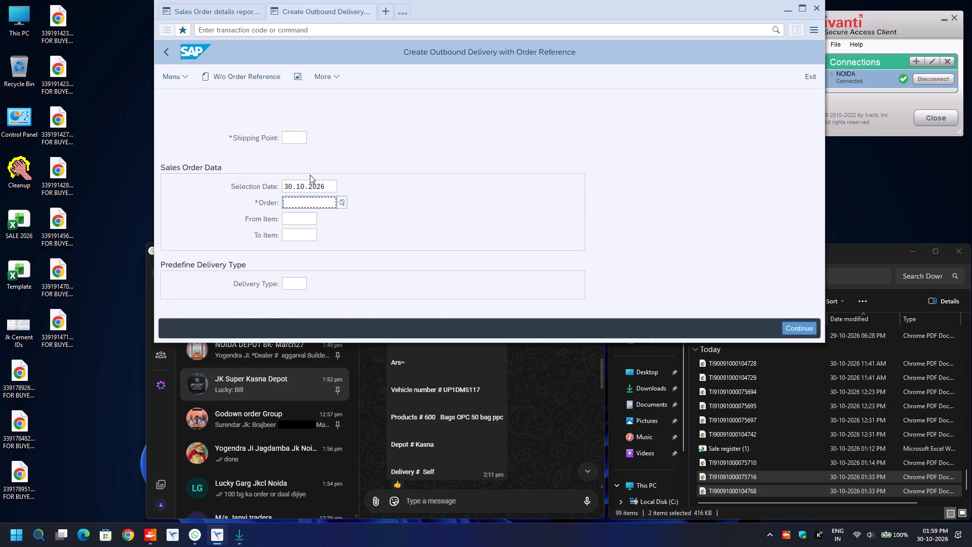
{"action": "key", "text": "ctrl+v"}
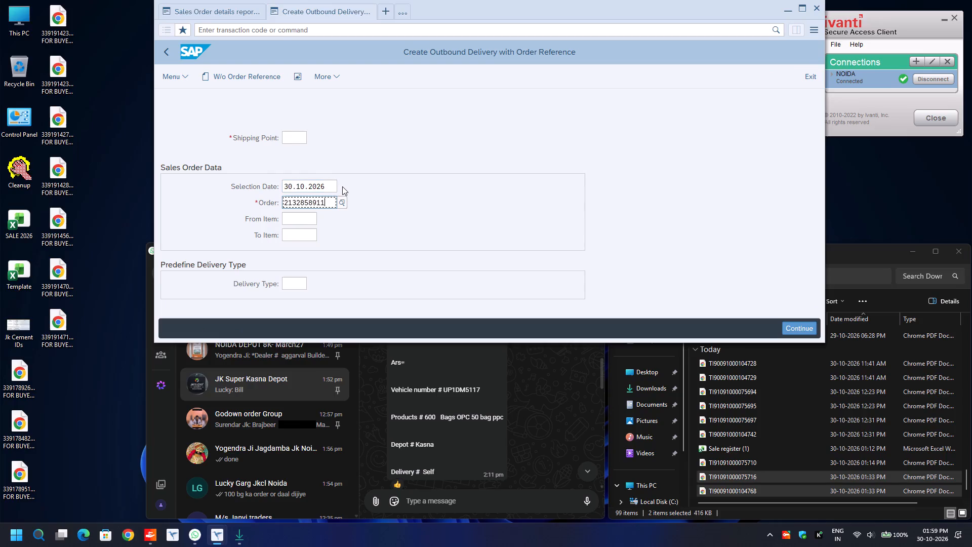
{"action": "key", "text": "Up"}
{"action": "key", "text": "Up"}
{"action": "type", "text": "8134"}
{"action": "key", "text": "Return"}
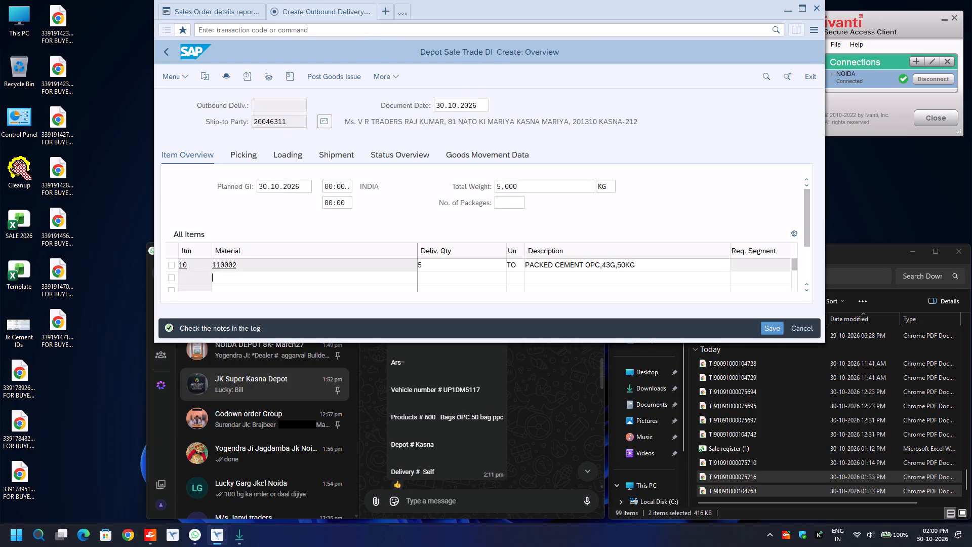
Display the warehouse stocks of material (MB52) for plant 8134 in another new session.
{"action": "left_click", "coordinate": [385, 14]}
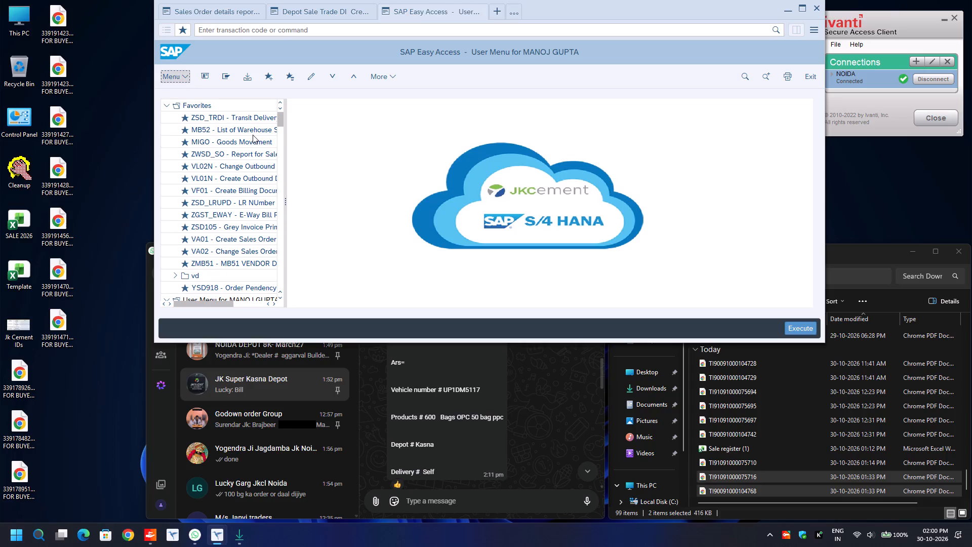
{"action": "double_click", "coordinate": [254, 134]}
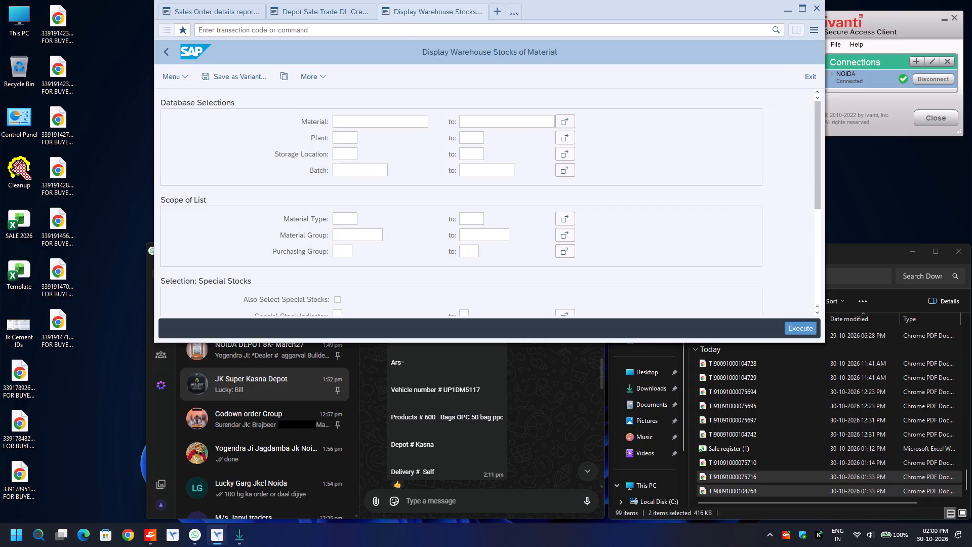
{"action": "left_click", "coordinate": [345, 138]}
{"action": "type", "text": "813"}
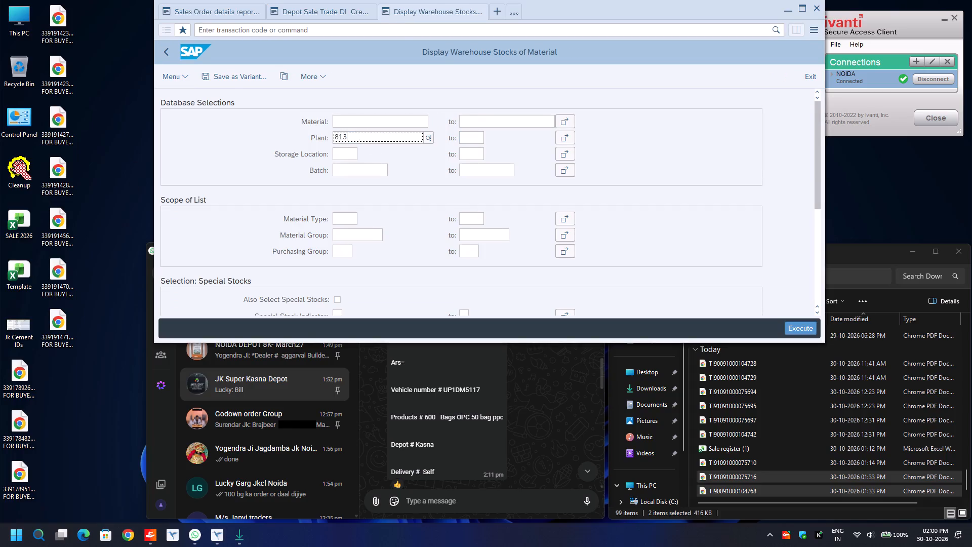
{"action": "key", "text": "4"}
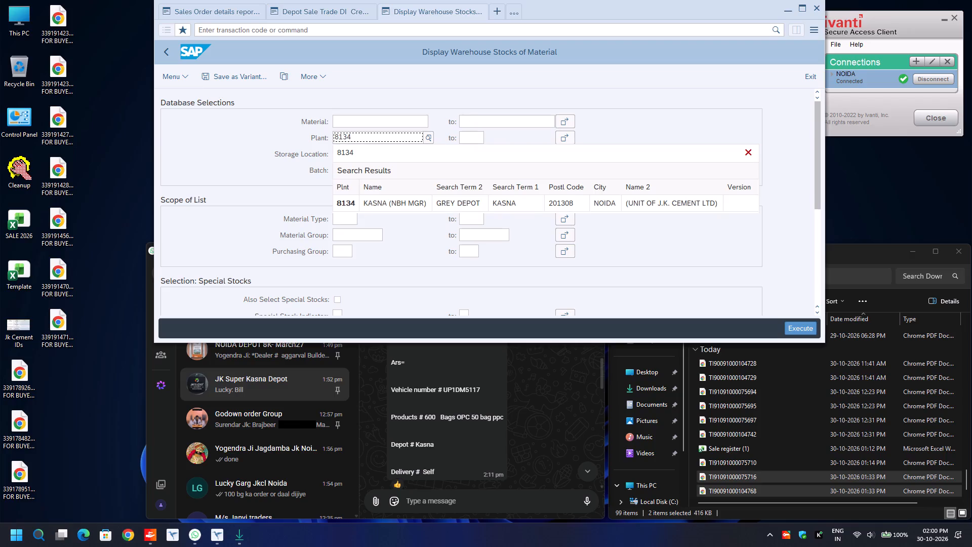
{"action": "key", "text": "F8"}
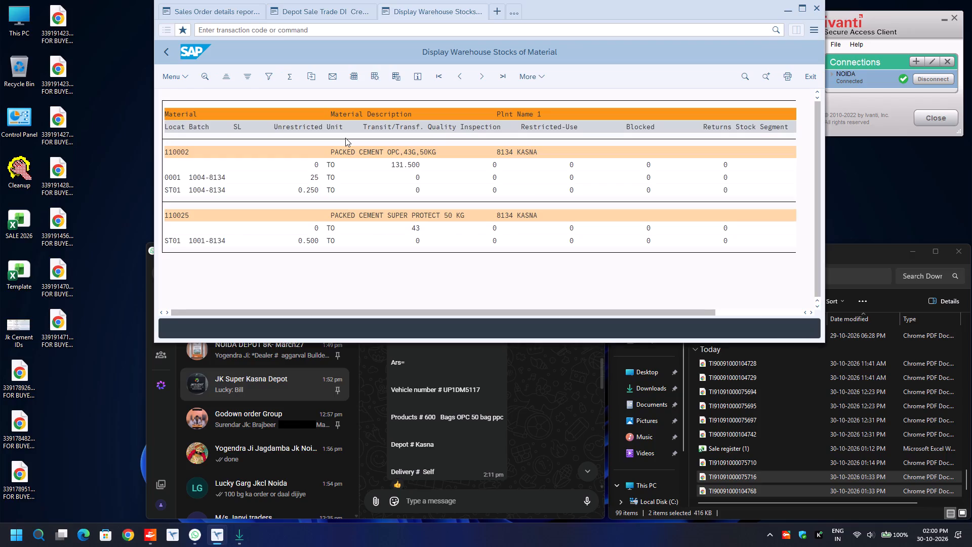
In the delivery's picking data, set item 10's picked quantity to 5 and its batch to 1004-8134.
{"action": "left_click", "coordinate": [331, 8]}
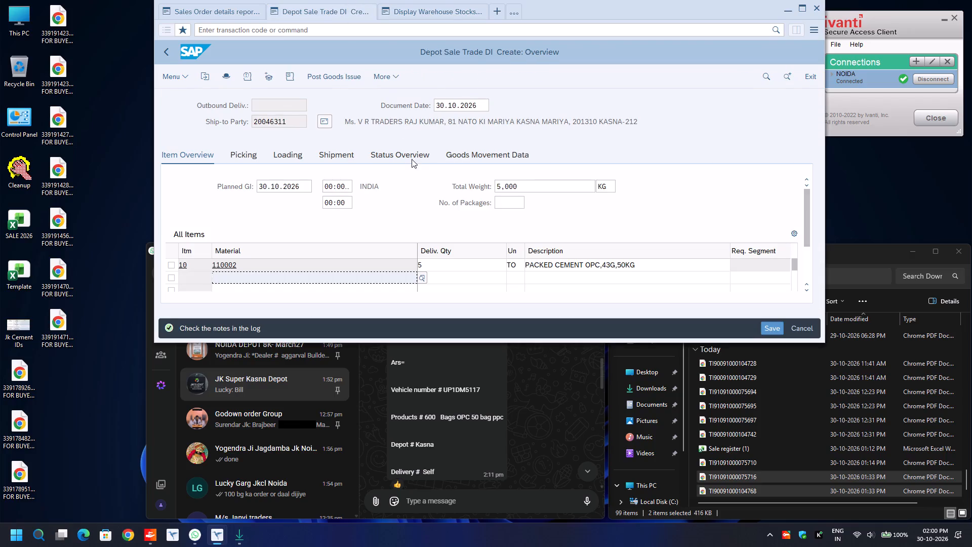
{"action": "left_click", "coordinate": [251, 153]}
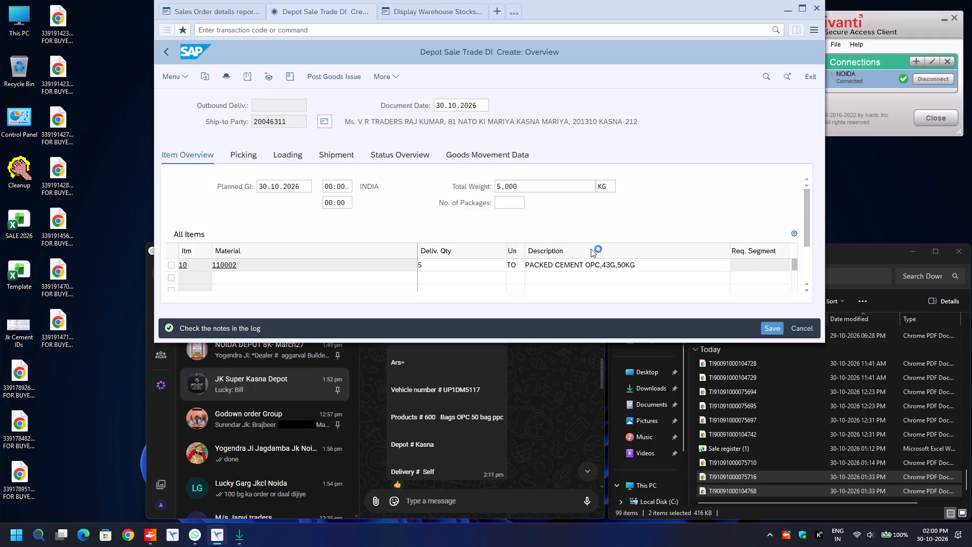
{"action": "left_click", "coordinate": [684, 264]}
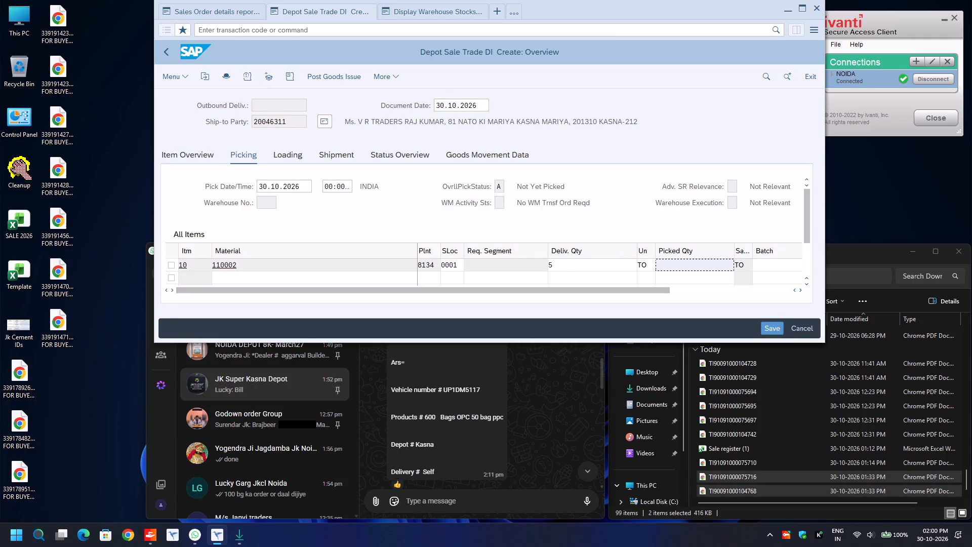
{"action": "key", "text": "5"}
{"action": "key", "text": "Tab"}
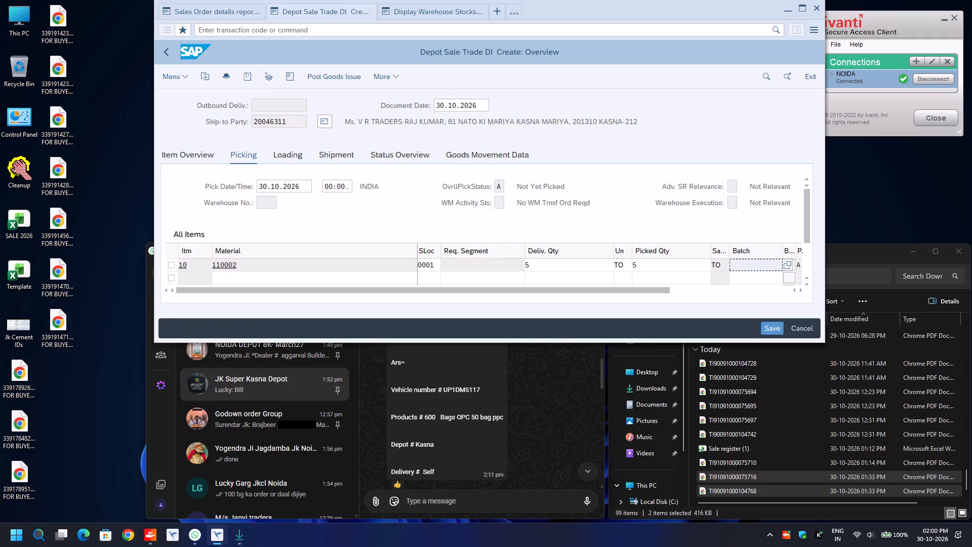
{"action": "key", "text": "BackSpace"}
{"action": "key", "text": "Down"}
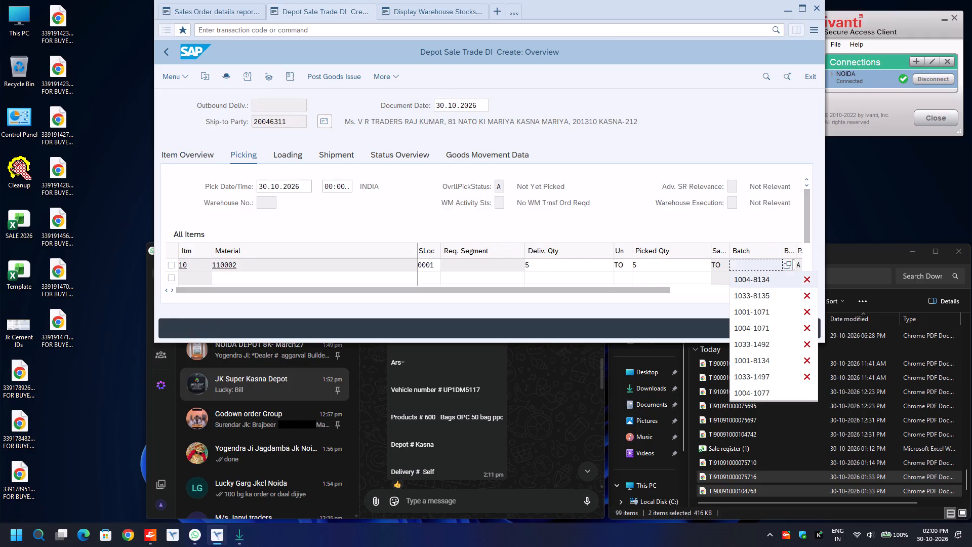
{"action": "key", "text": "Return"}
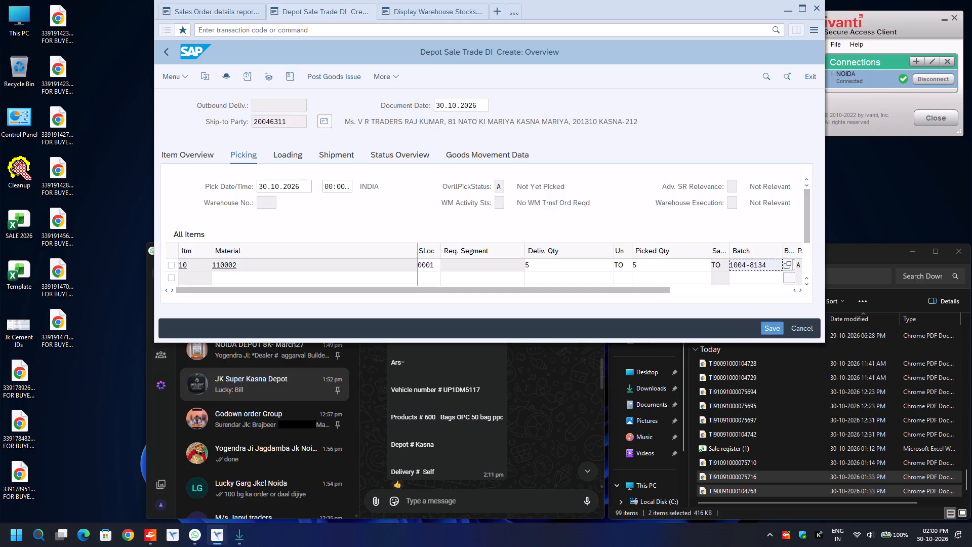
In the delivery header's additional data, set the transport mode to ROAD and fill Road Transporter1 with the previously used code.
{"action": "key", "text": "F8"}
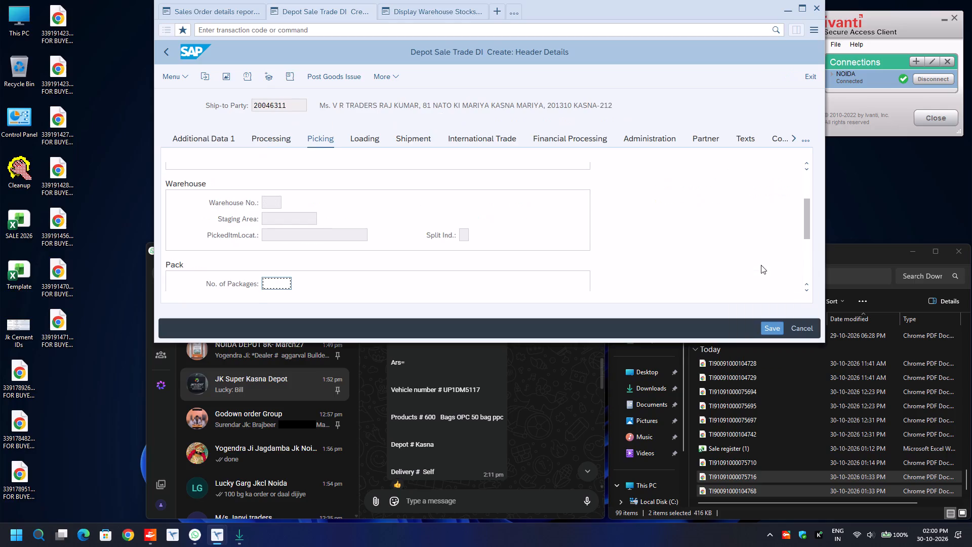
{"action": "left_click", "coordinate": [220, 137]}
{"action": "left_click", "coordinate": [352, 189]}
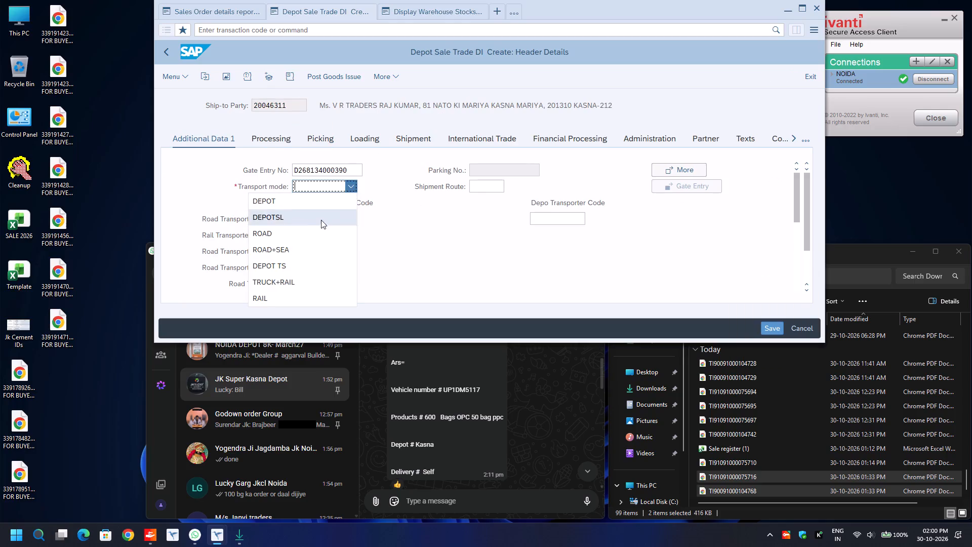
{"action": "left_click", "coordinate": [317, 231]}
{"action": "left_click", "coordinate": [320, 216]}
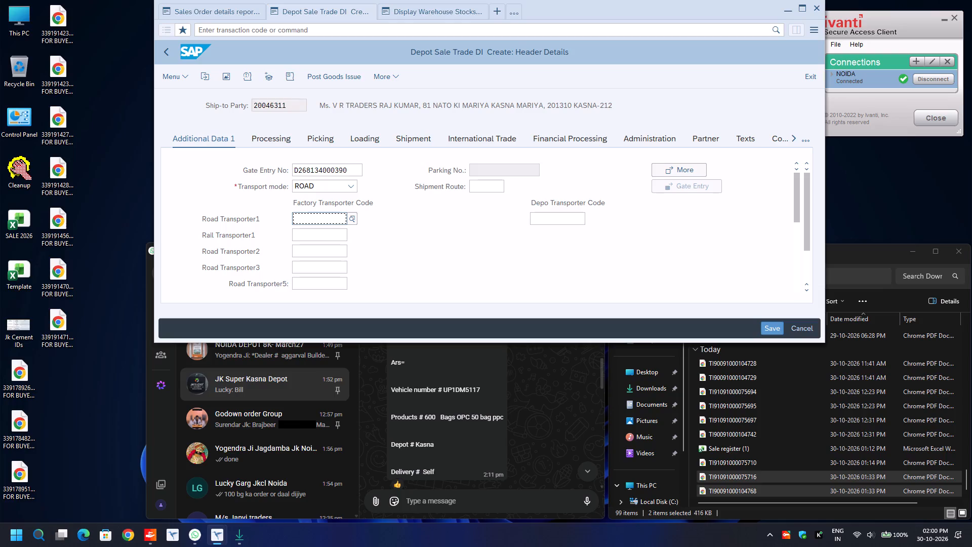
{"action": "key", "text": "BackSpace"}
{"action": "key", "text": "Down"}
{"action": "key", "text": "Up"}
{"action": "key", "text": "Return"}
{"action": "key", "text": "Return"}
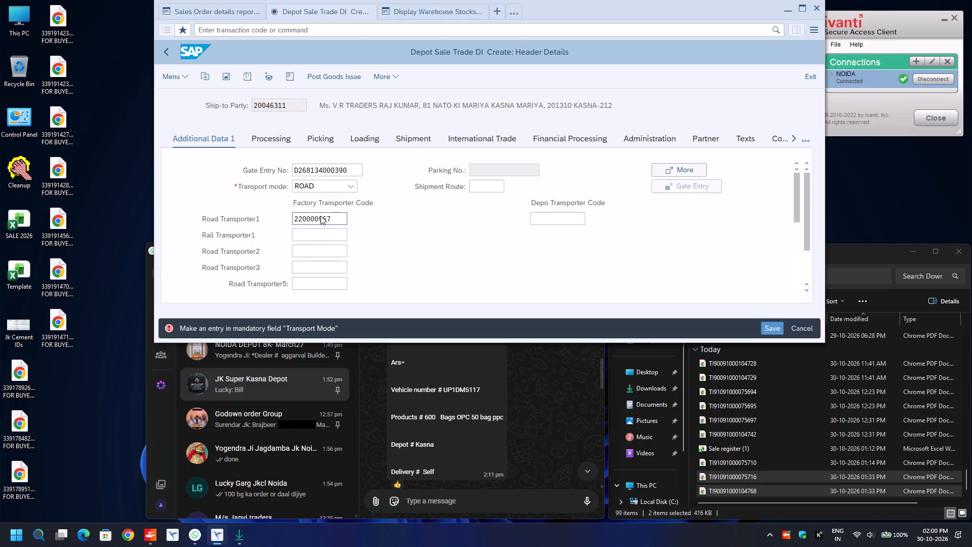
Set the E-Way Bill transport mode to Road and the distance to 30.
{"action": "type", "text": "ro"}
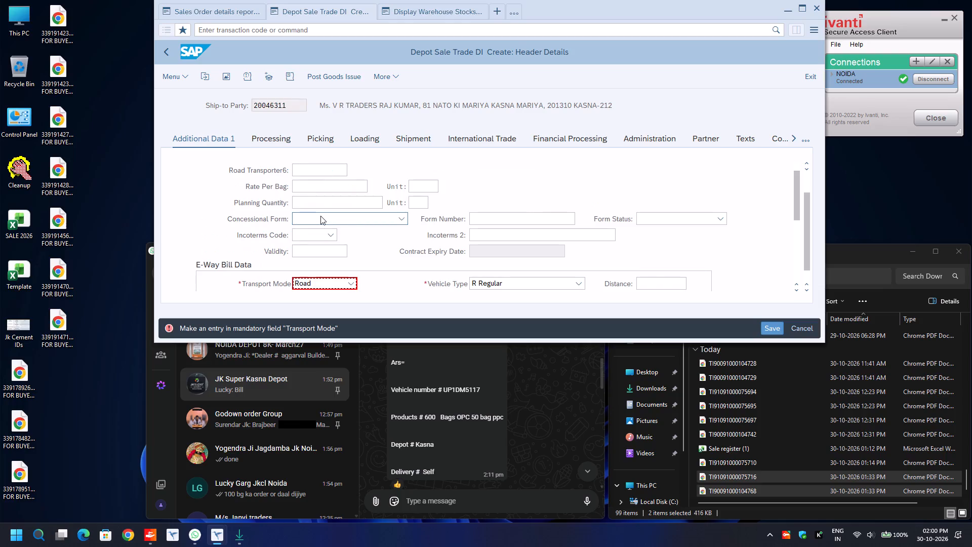
{"action": "key", "text": "Tab"}
{"action": "key", "text": "Tab"}
{"action": "key", "text": "BackSpace"}
{"action": "key", "text": "Down"}
{"action": "key", "text": "Return"}
{"action": "key", "text": "Down"}
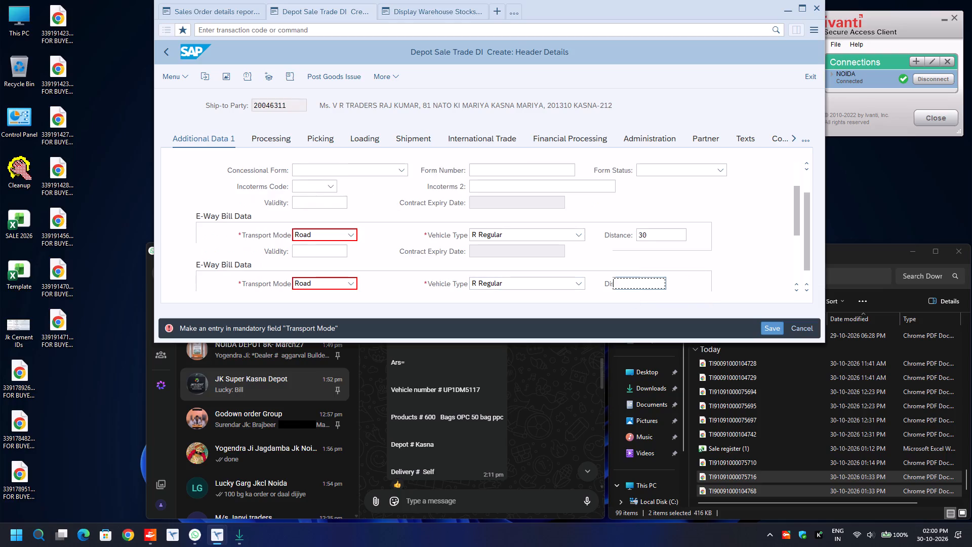
{"action": "key", "text": "Down"}
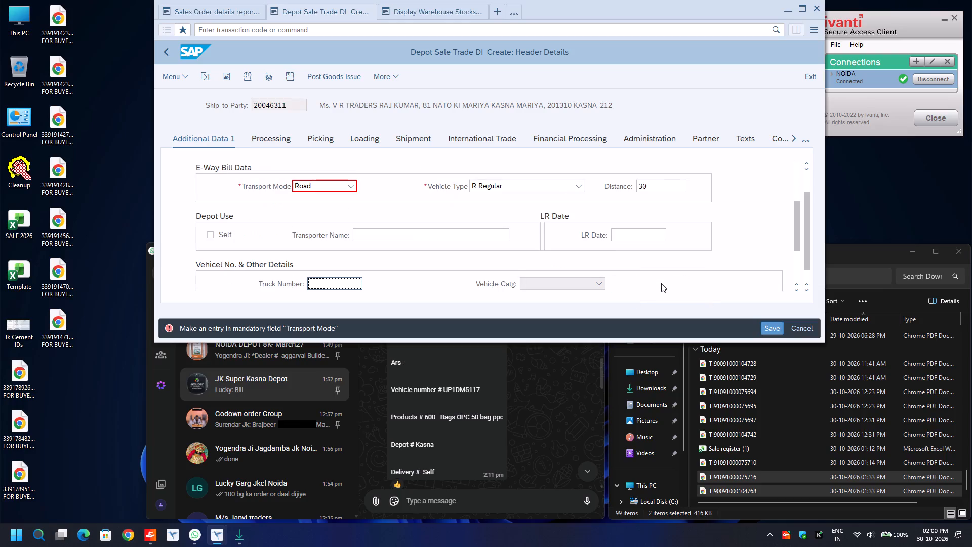
{"action": "key", "text": "BackSpace"}
{"action": "key", "text": "Down"}
{"action": "key", "text": "Return"}
{"action": "key", "text": "Down"}
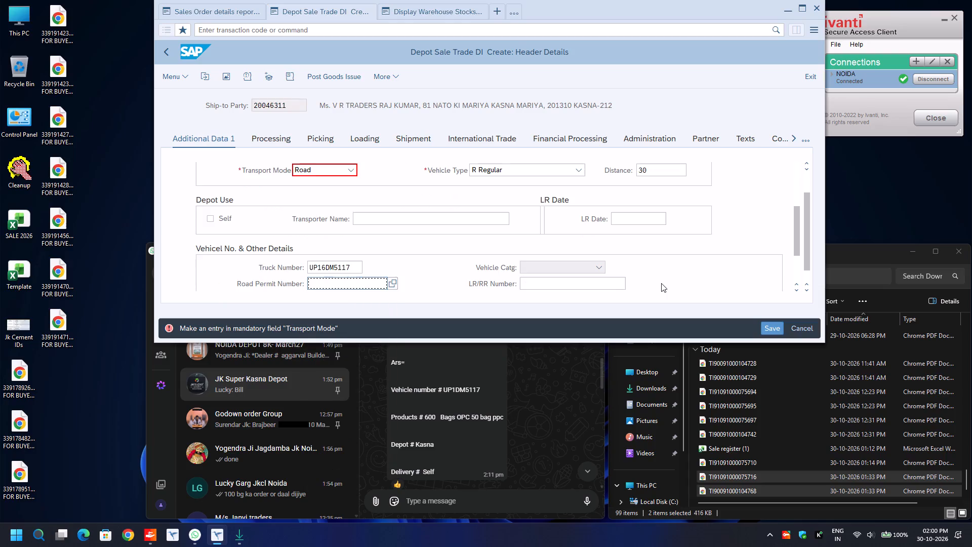
{"action": "key", "text": "Tab"}
{"action": "key", "text": "BackSpace"}
{"action": "key", "text": "Down"}
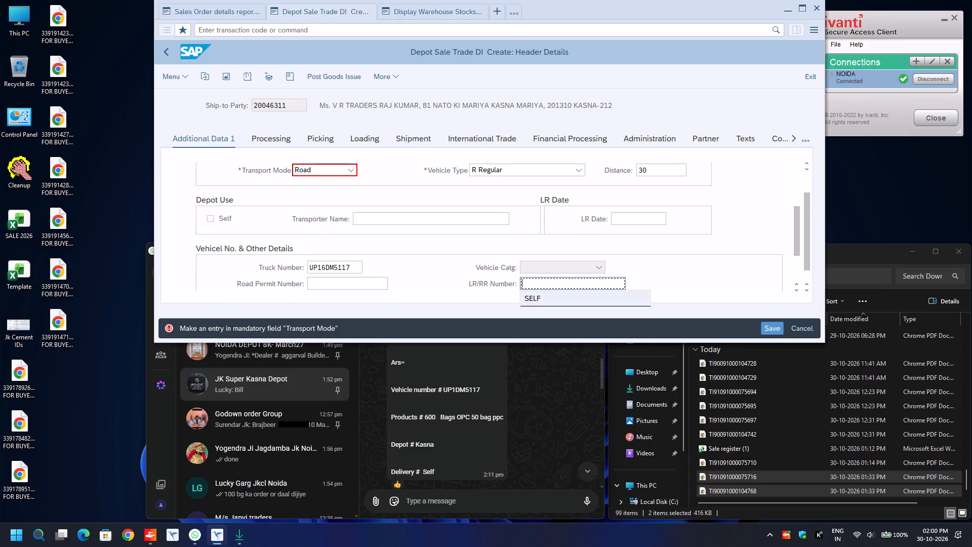
{"action": "key", "text": "Return"}
Set the route to ROUTE in the delivery header's shipment data.
{"action": "left_click", "coordinate": [411, 138]}
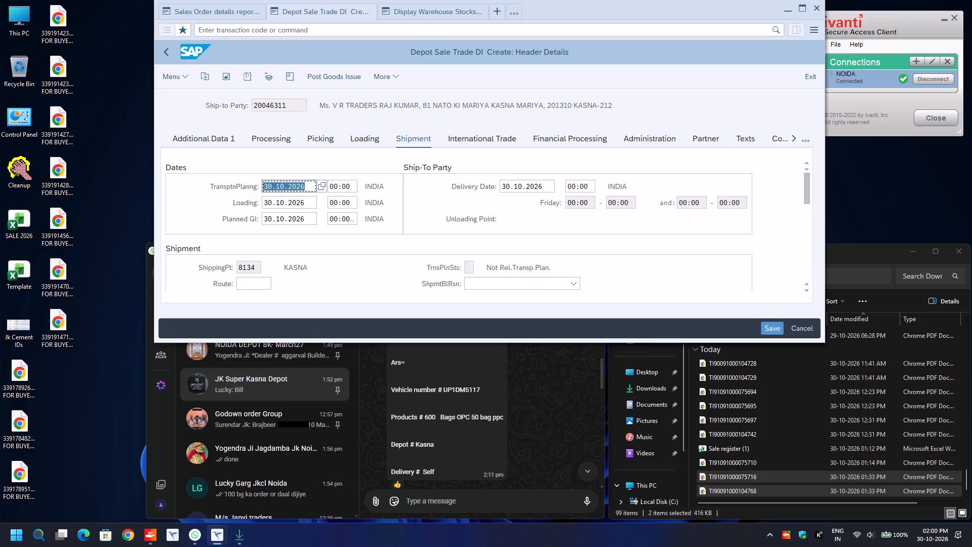
{"action": "left_click", "coordinate": [257, 284]}
{"action": "key", "text": "BackSpace"}
{"action": "key", "text": "Down"}
{"action": "key", "text": "Return"}
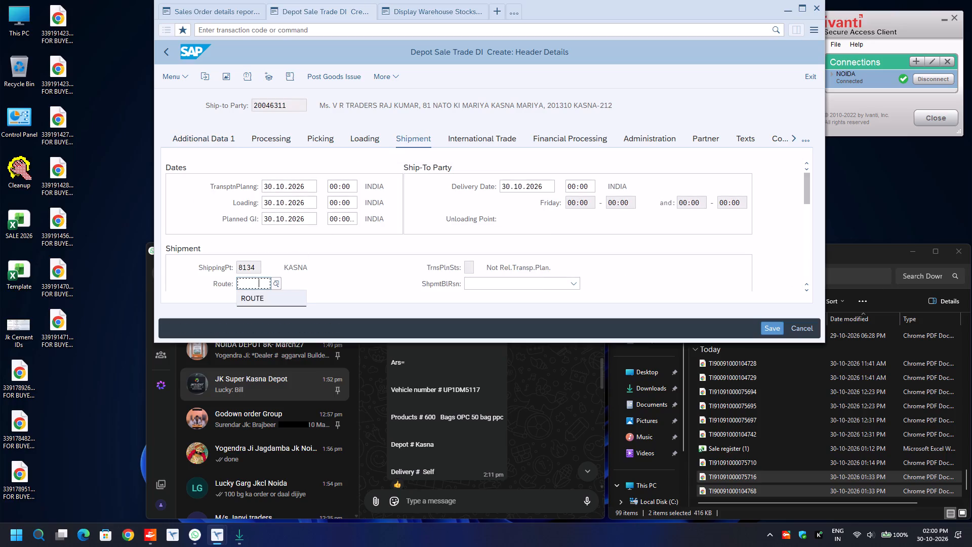
Post the goods issue for the delivery.
{"action": "left_click", "coordinate": [333, 74]}
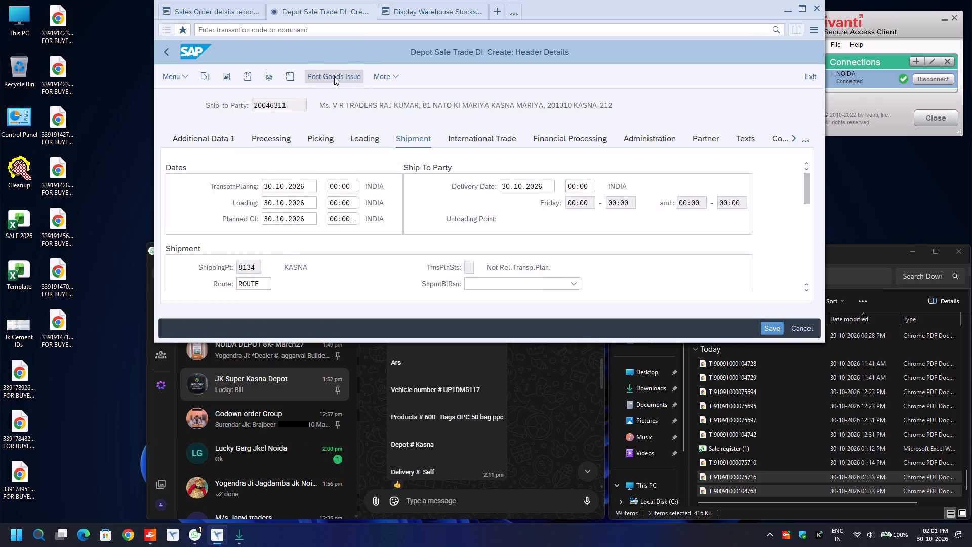
{"action": "left_click", "coordinate": [218, 16]}
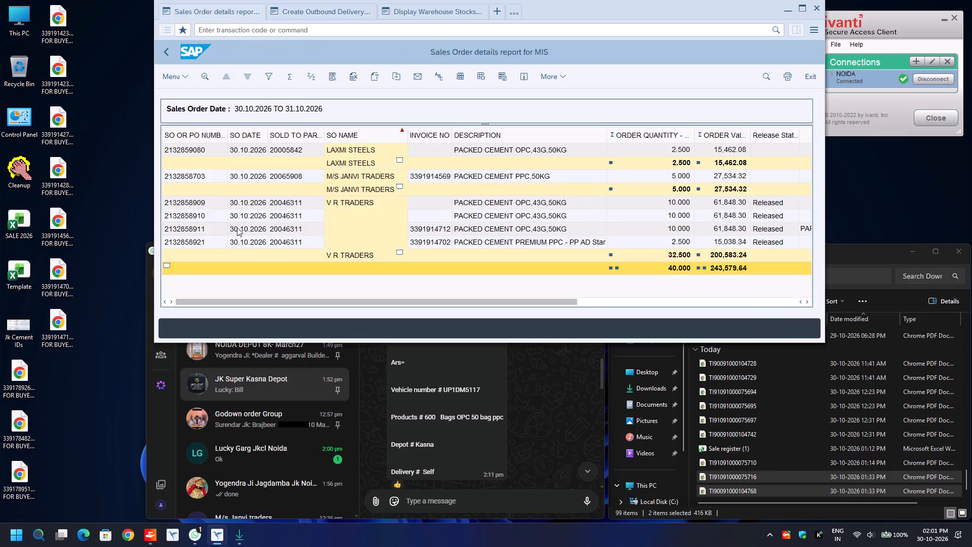
{"action": "left_click", "coordinate": [200, 215]}
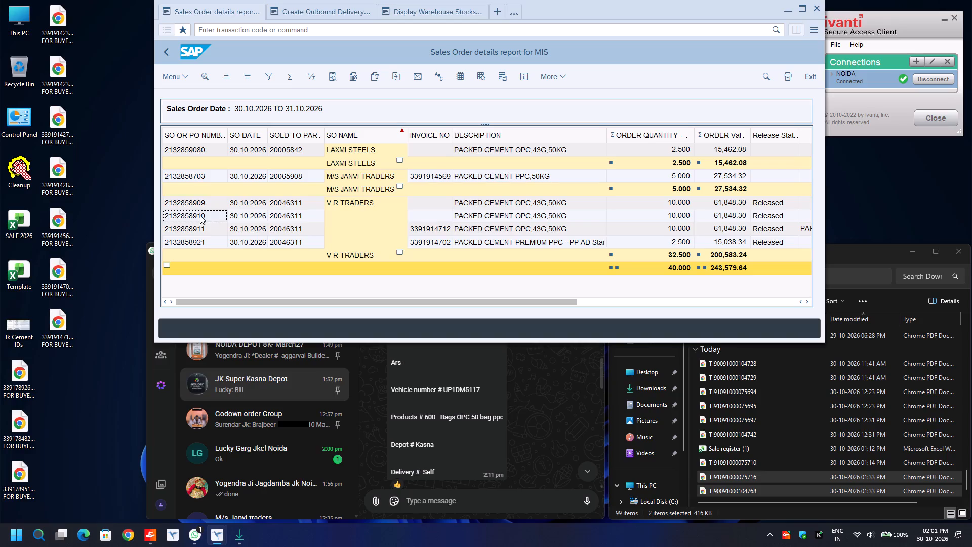
{"action": "key", "text": "ctrl+c"}
{"action": "left_click", "coordinate": [330, 9]}
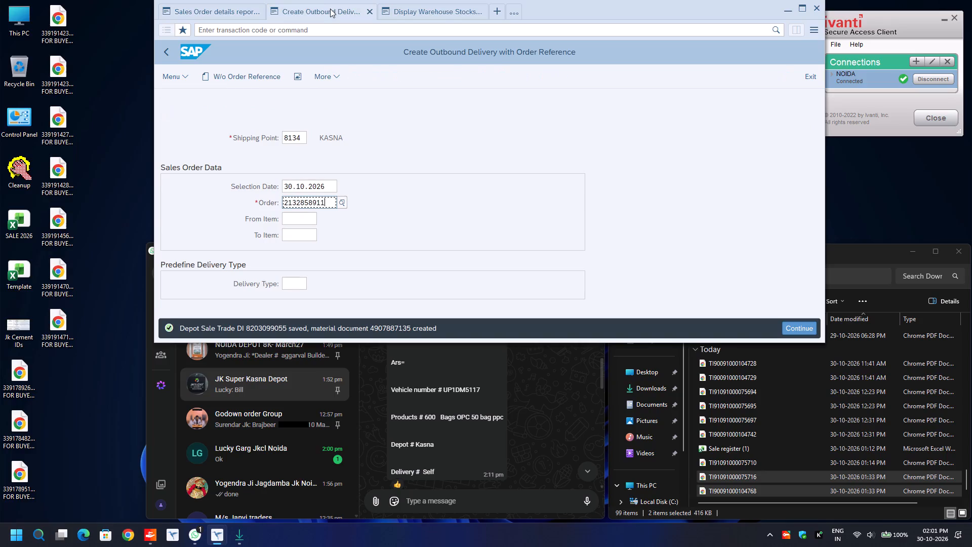
{"action": "key", "text": "ctrl+a"}
{"action": "key", "text": "ctrl+v"}
{"action": "key", "text": "Return"}
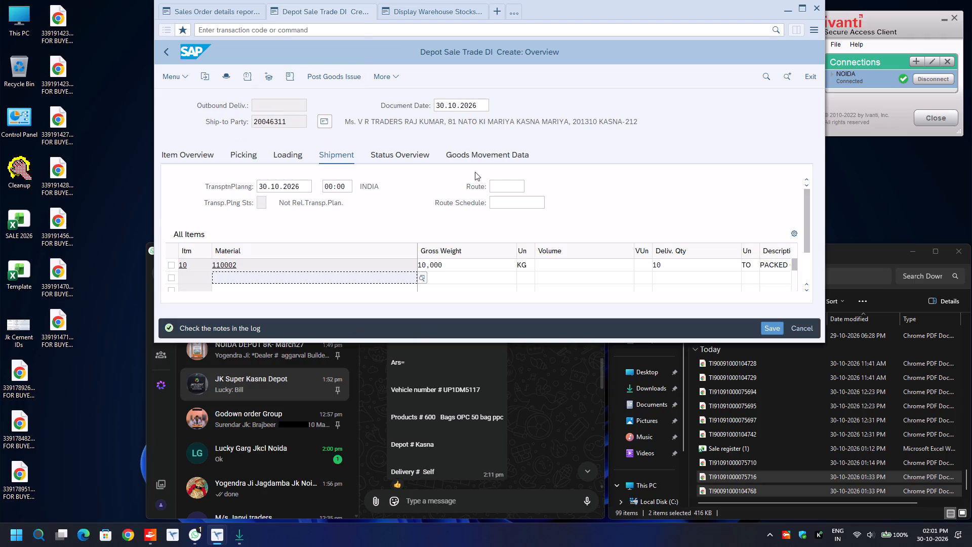
Set the route to ROUTE in the delivery overview's shipment data.
{"action": "left_click", "coordinate": [499, 181]}
{"action": "key", "text": "BackSpace"}
{"action": "key", "text": "Down"}
{"action": "key", "text": "Return"}
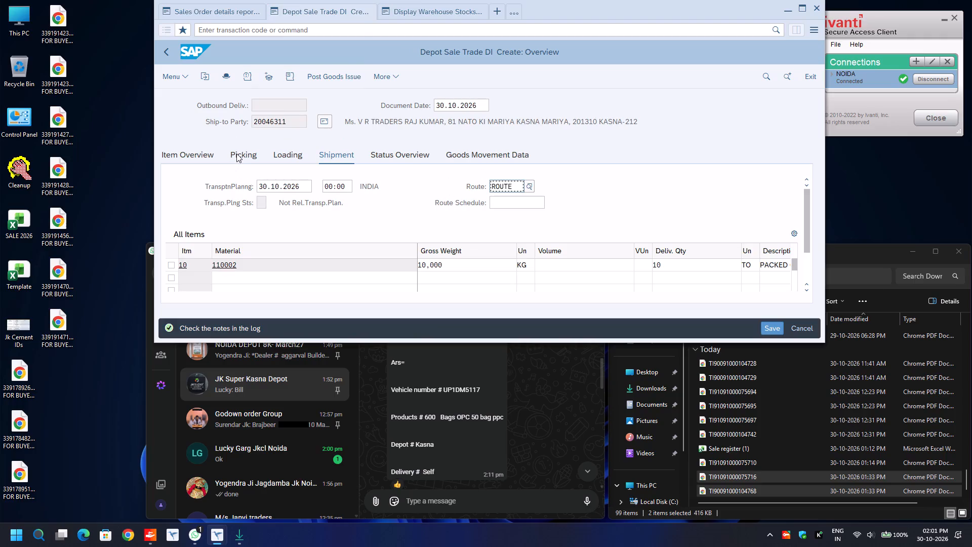
Enter picked quantity 10 and batch 1004-8134 for item 10 in the picking data.
{"action": "left_click", "coordinate": [236, 153]}
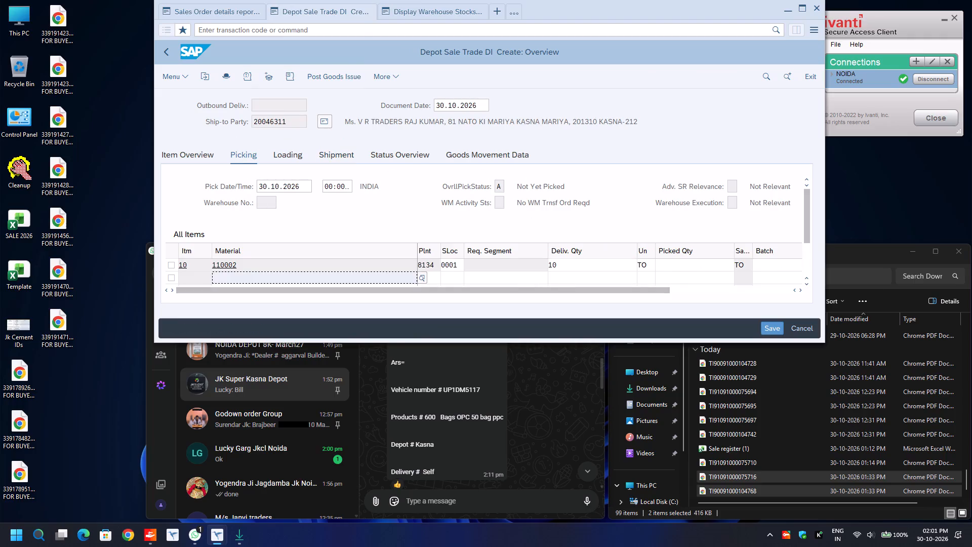
{"action": "left_click", "coordinate": [708, 265]}
{"action": "type", "text": "10"}
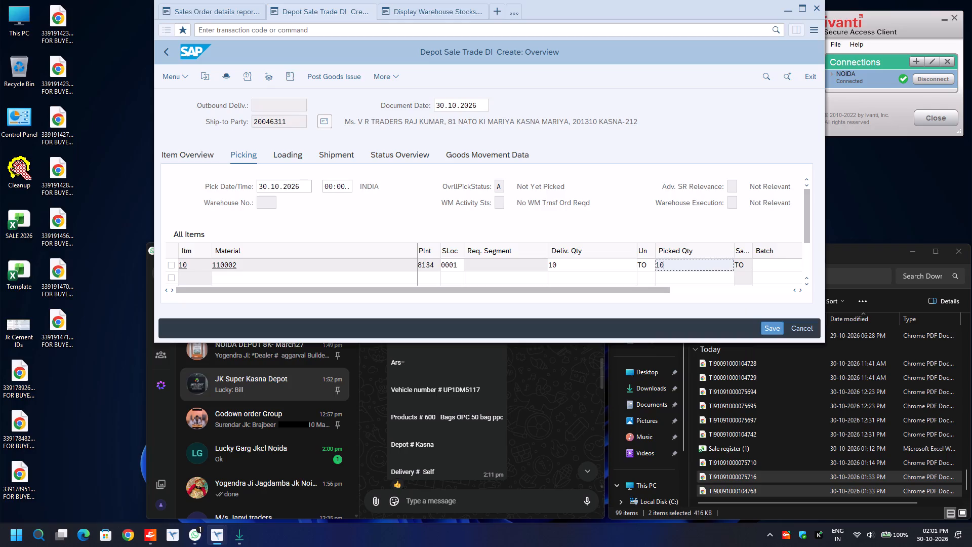
{"action": "key", "text": "Tab"}
{"action": "key", "text": "BackSpace"}
{"action": "key", "text": "Down"}
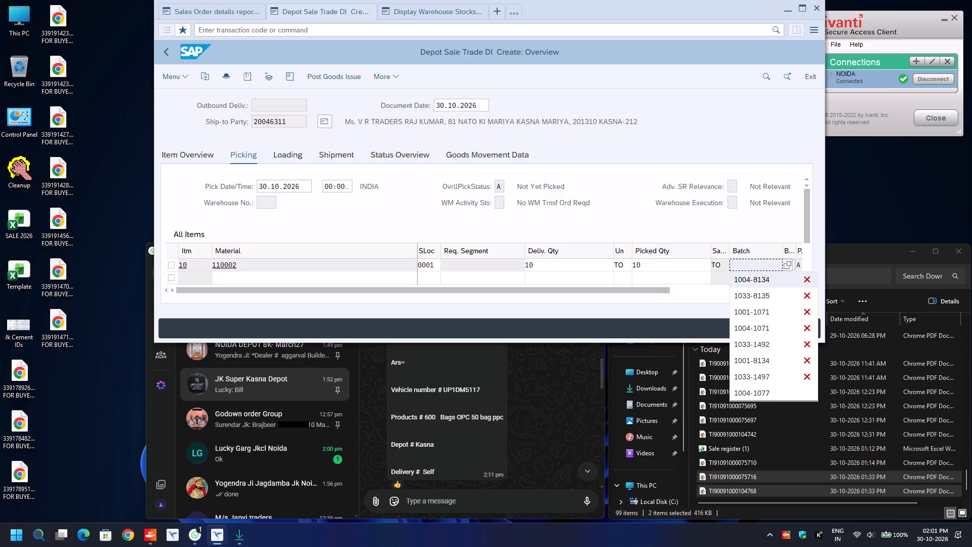
{"action": "key", "text": "Return"}
{"action": "key", "text": "Return"}
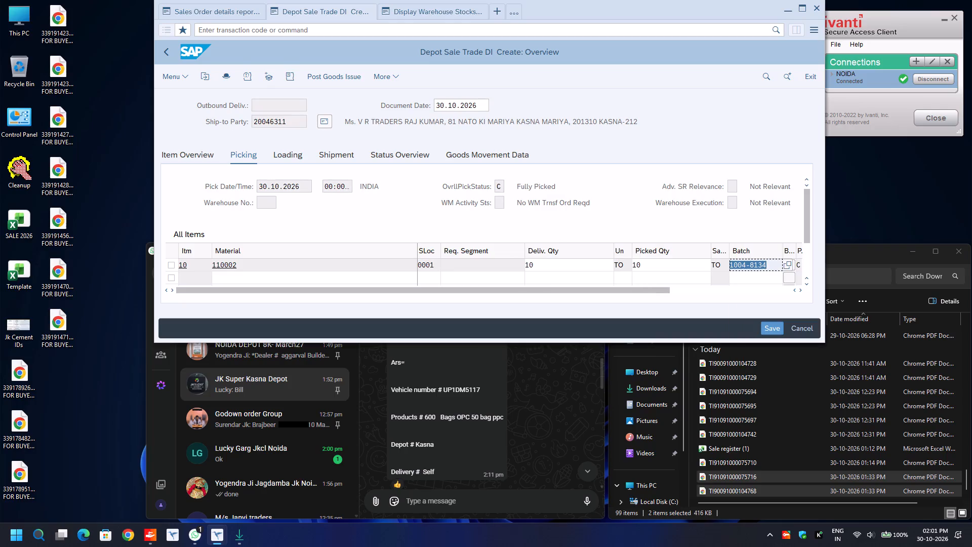
Set the transport mode to ROAD in the delivery header's additional data and reuse the previously entered Road Transporter1 code.
{"action": "key", "text": "F8"}
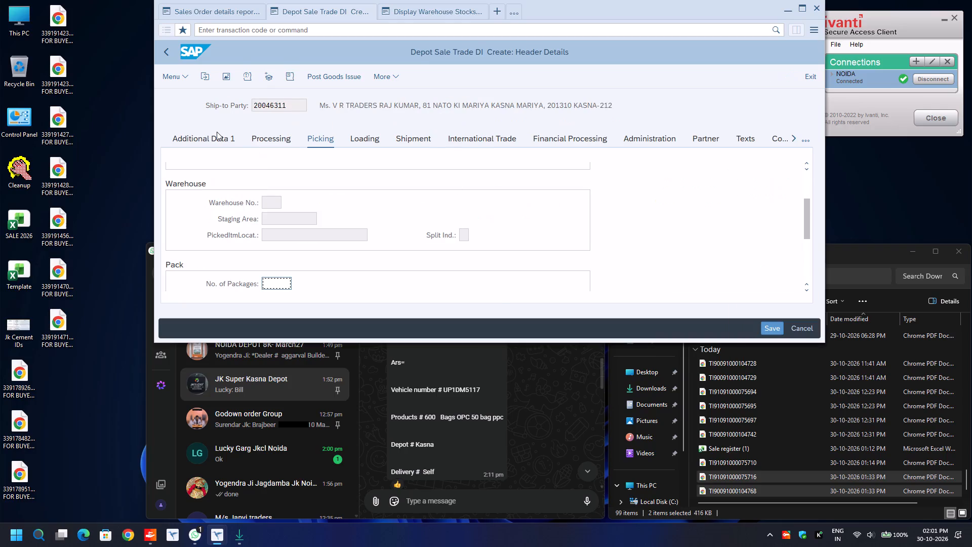
{"action": "left_click", "coordinate": [215, 137]}
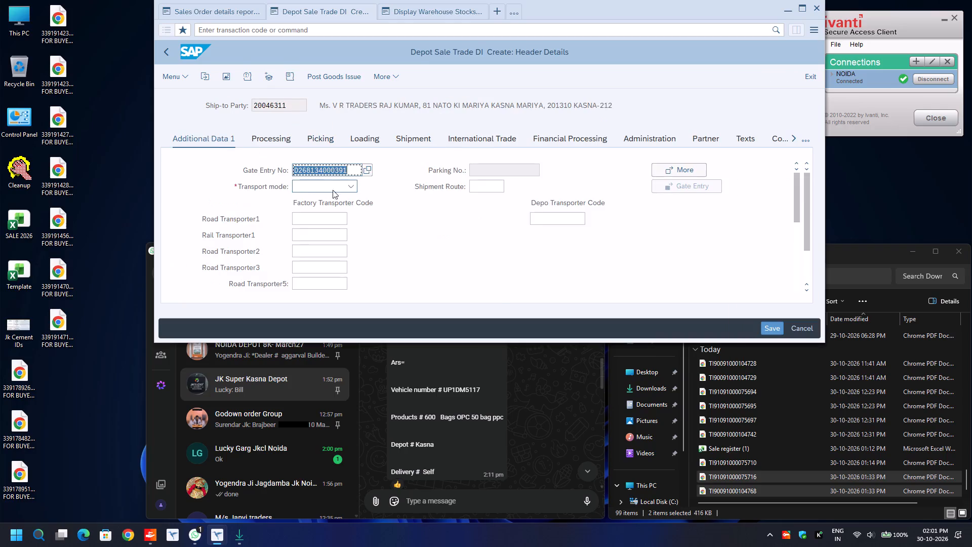
{"action": "left_click", "coordinate": [348, 187]}
{"action": "left_click", "coordinate": [319, 230]}
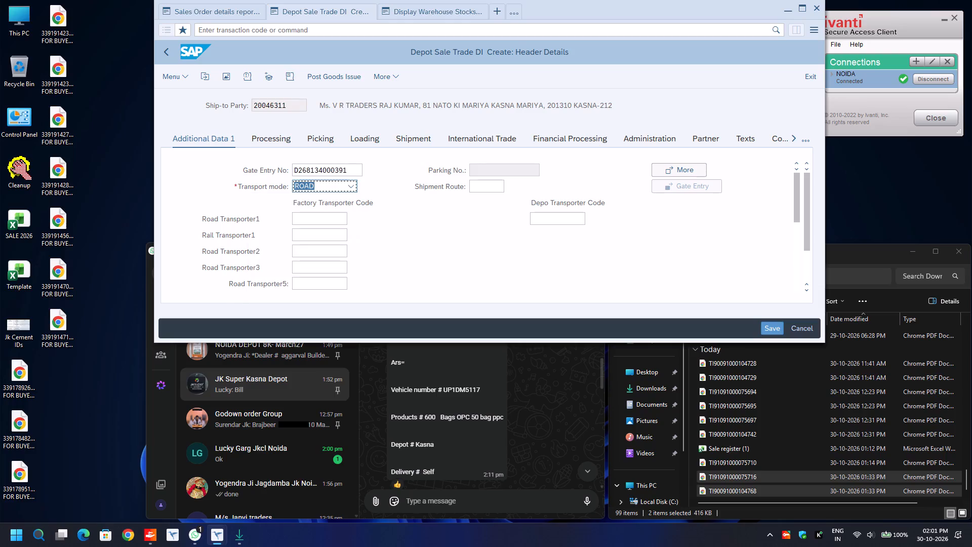
{"action": "left_click", "coordinate": [306, 217]}
{"action": "key", "text": "BackSpace"}
{"action": "key", "text": "Down"}
{"action": "key", "text": "Return"}
{"action": "key", "text": "Return"}
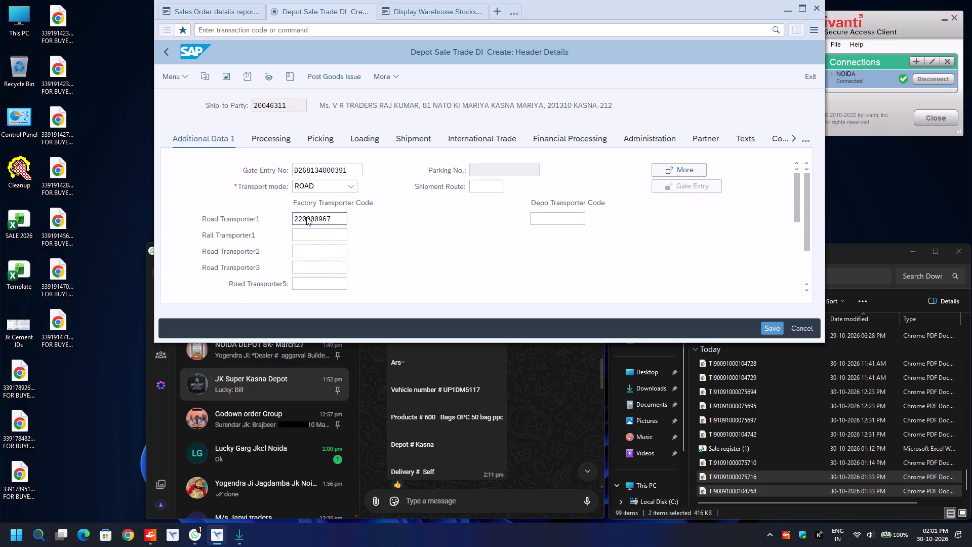
Set the E-Way Bill transport mode to Road and the distance to 30.
{"action": "type", "text": "ro"}
{"action": "key", "text": "Tab"}
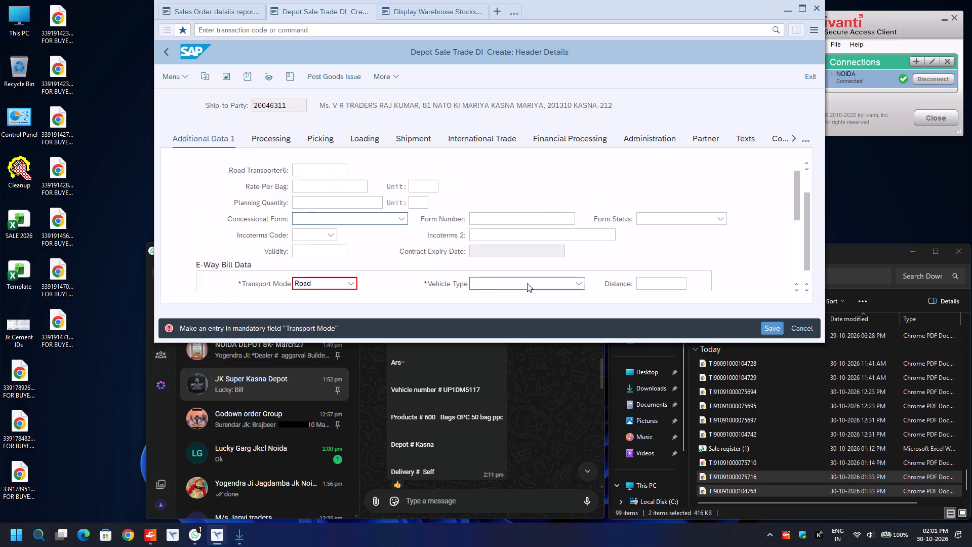
{"action": "key", "text": "Tab"}
{"action": "key", "text": "BackSpace"}
{"action": "key", "text": "Down"}
{"action": "key", "text": "Return"}
{"action": "key", "text": "Down"}
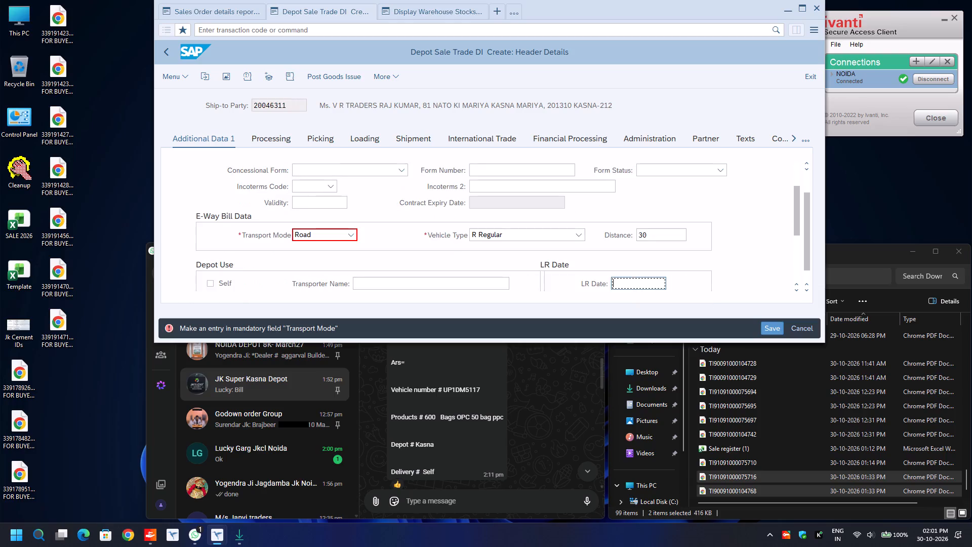
{"action": "key", "text": "Down"}
{"action": "key", "text": "BackSpace"}
{"action": "key", "text": "Down"}
{"action": "key", "text": "Return"}
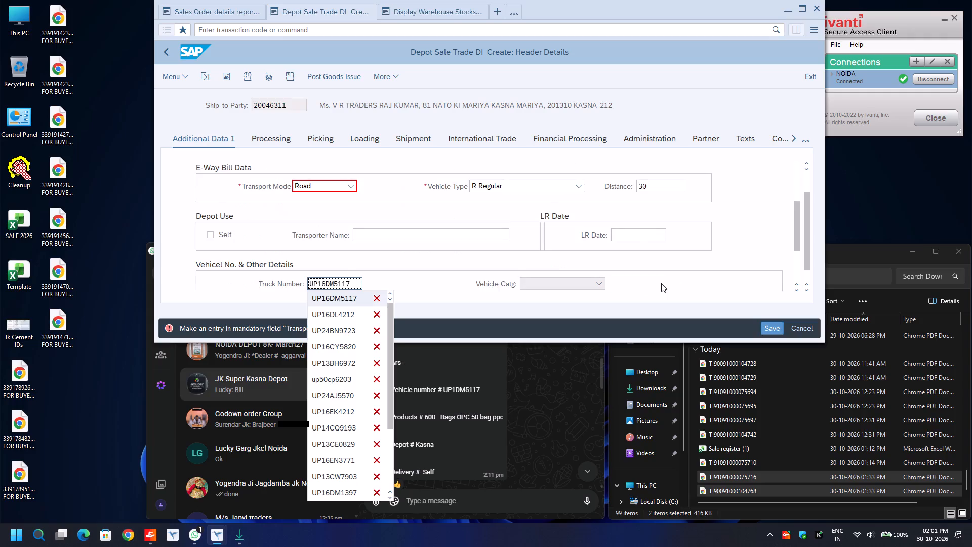
{"action": "key", "text": "Down"}
{"action": "key", "text": "Tab"}
{"action": "key", "text": "BackSpace"}
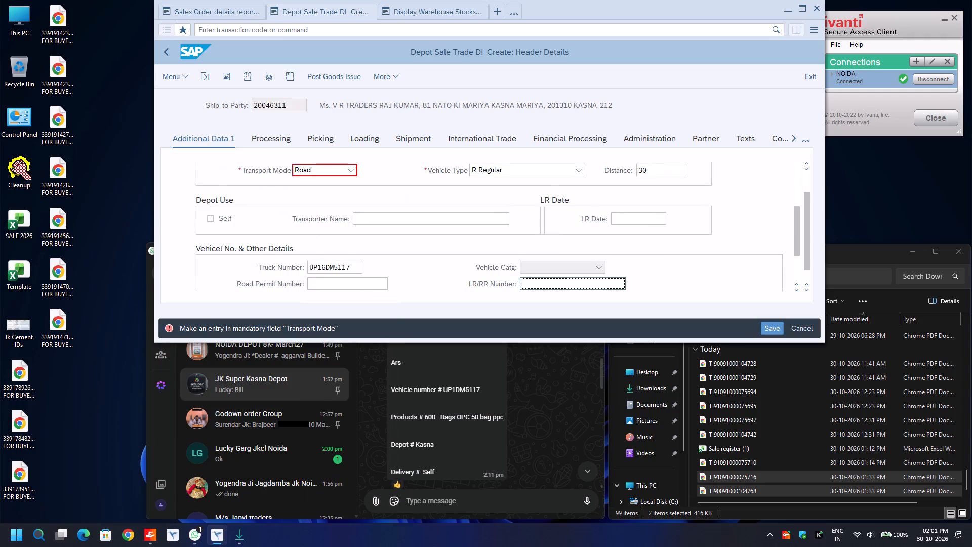
{"action": "key", "text": "Down"}
{"action": "key", "text": "Return"}
Check the header's shipment data and post the goods issue for the delivery.
{"action": "left_click", "coordinate": [406, 138]}
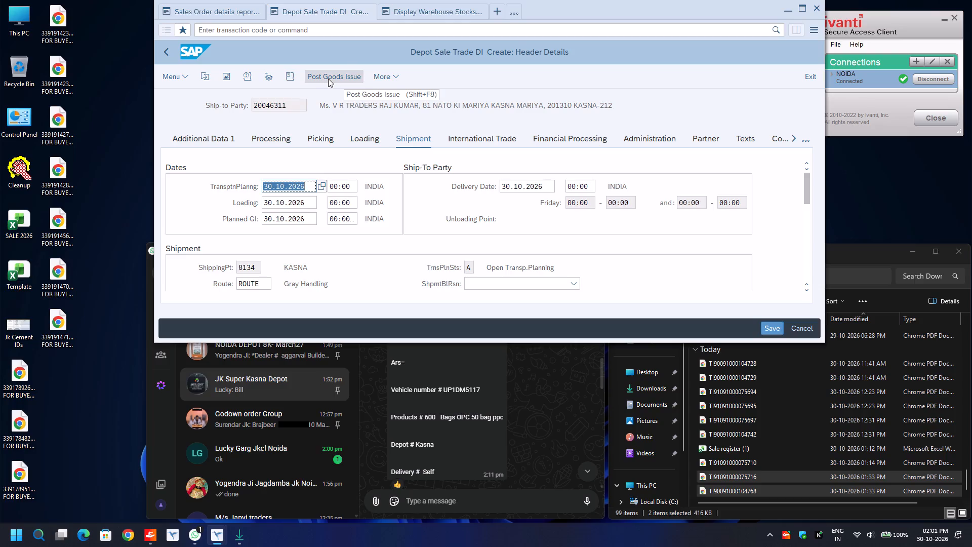
{"action": "left_click_drag", "start_coordinate": [328, 79], "coordinate": [334, 76]}
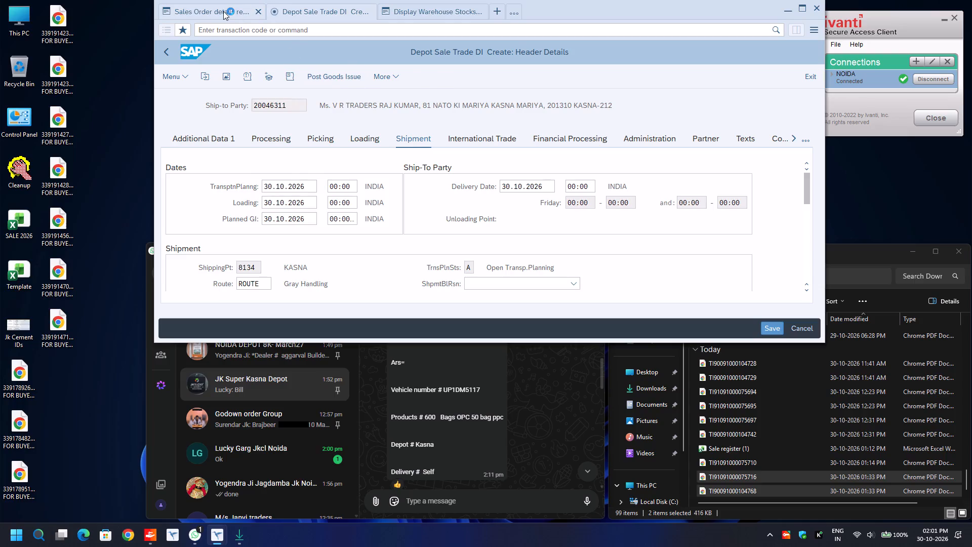
{"action": "left_click", "coordinate": [223, 11]}
{"action": "left_click", "coordinate": [217, 203]}
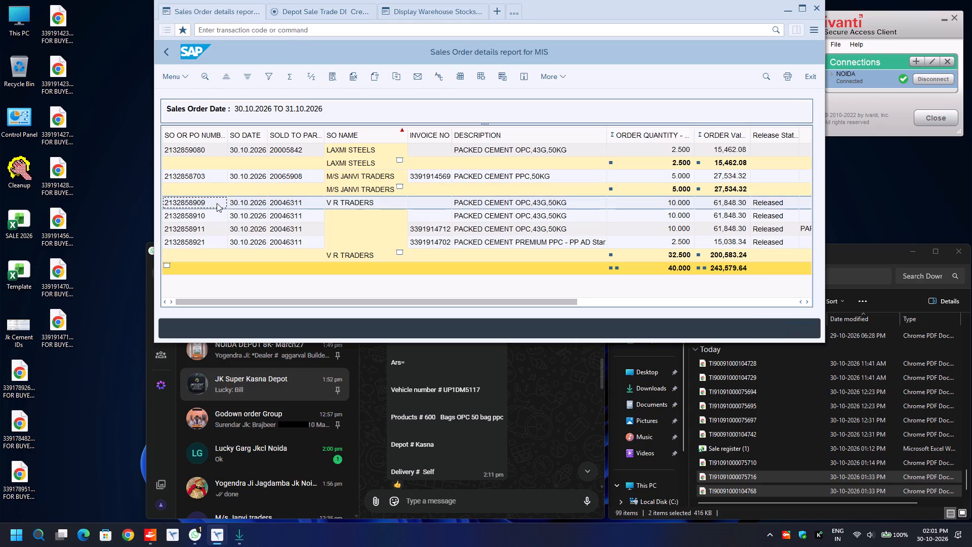
{"action": "key", "text": "ctrl+y"}
{"action": "key", "text": "ctrl+c"}
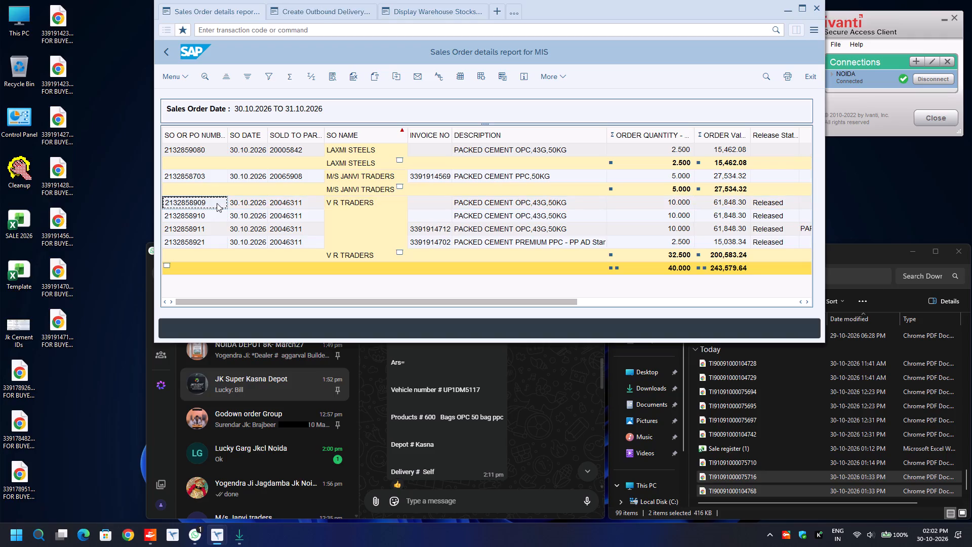
{"action": "left_click", "coordinate": [319, 18]}
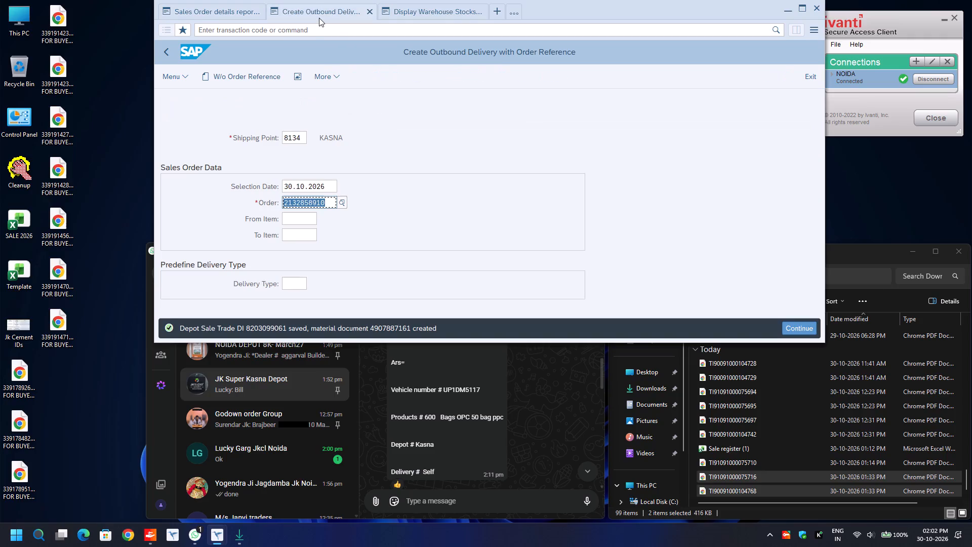
{"action": "key", "text": "ctrl+v"}
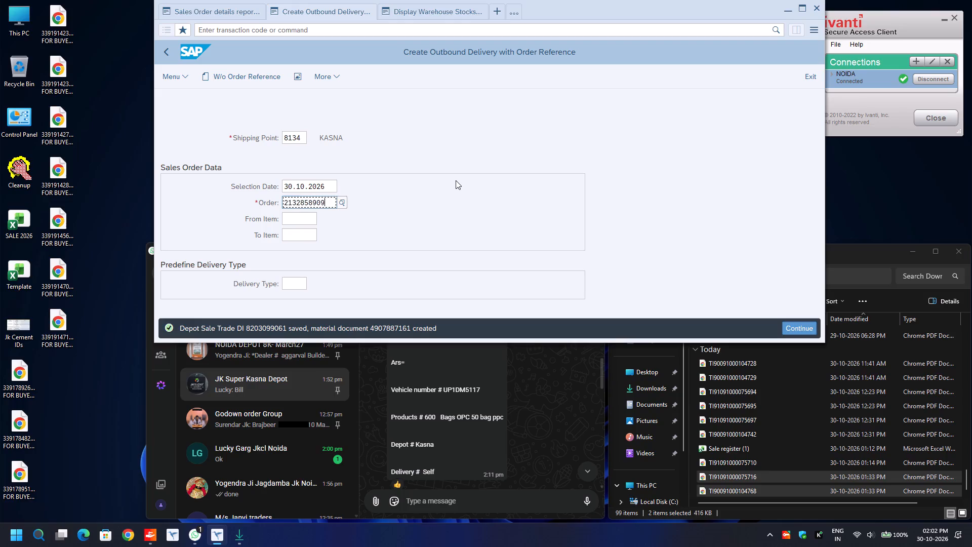
{"action": "key", "text": "Return"}
Set the route to ROUTE in the new delivery's shipment data.
{"action": "left_click", "coordinate": [511, 184]}
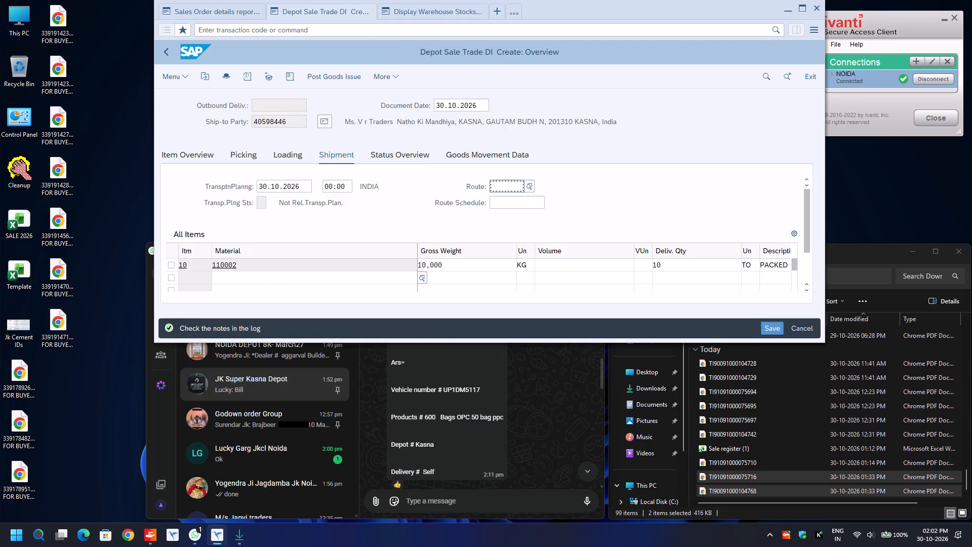
{"action": "key", "text": "BackSpace"}
{"action": "key", "text": "Down"}
{"action": "key", "text": "Return"}
Enter picked quantity 10 and batch 1004-8134 for item 10 of the new delivery.
{"action": "left_click", "coordinate": [237, 155]}
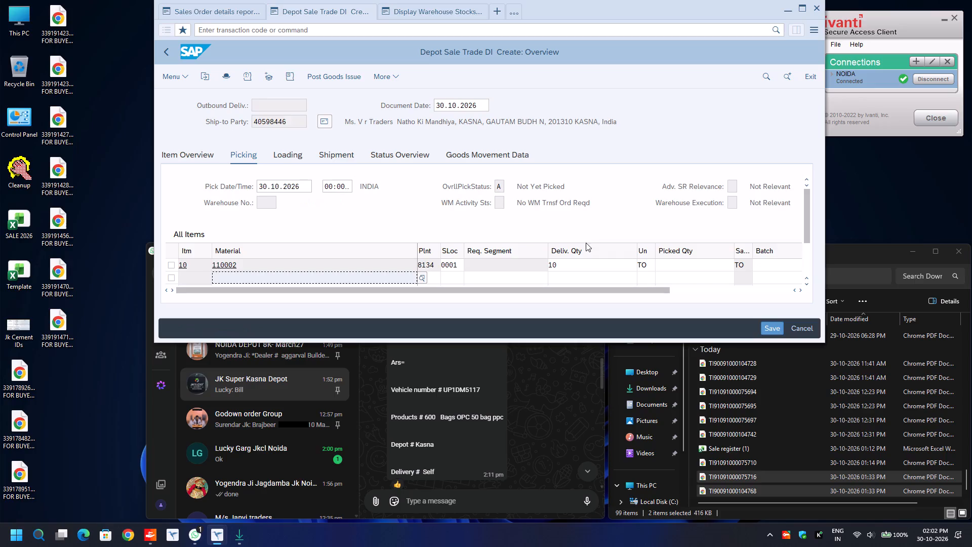
{"action": "left_click", "coordinate": [685, 264]}
{"action": "type", "text": "10"}
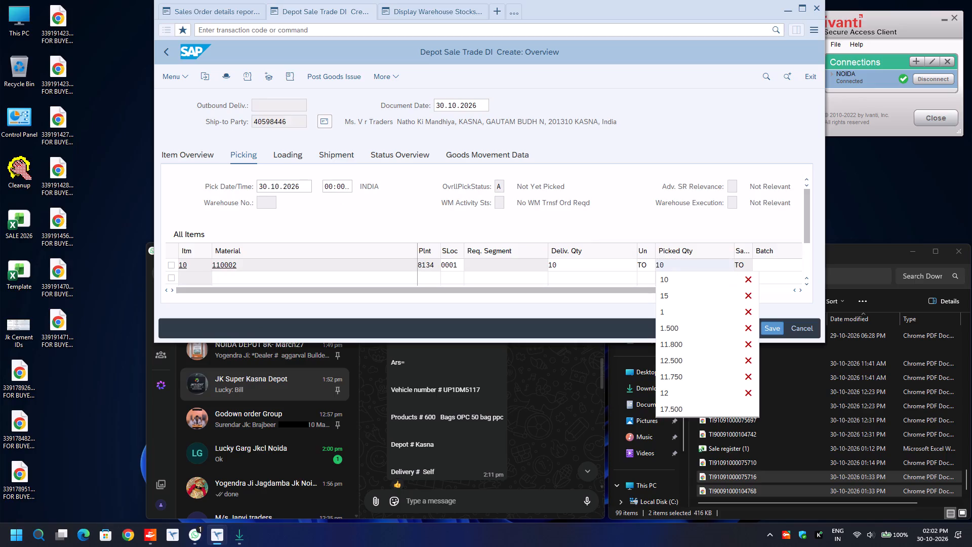
{"action": "key", "text": "Tab"}
{"action": "key", "text": "BackSpace"}
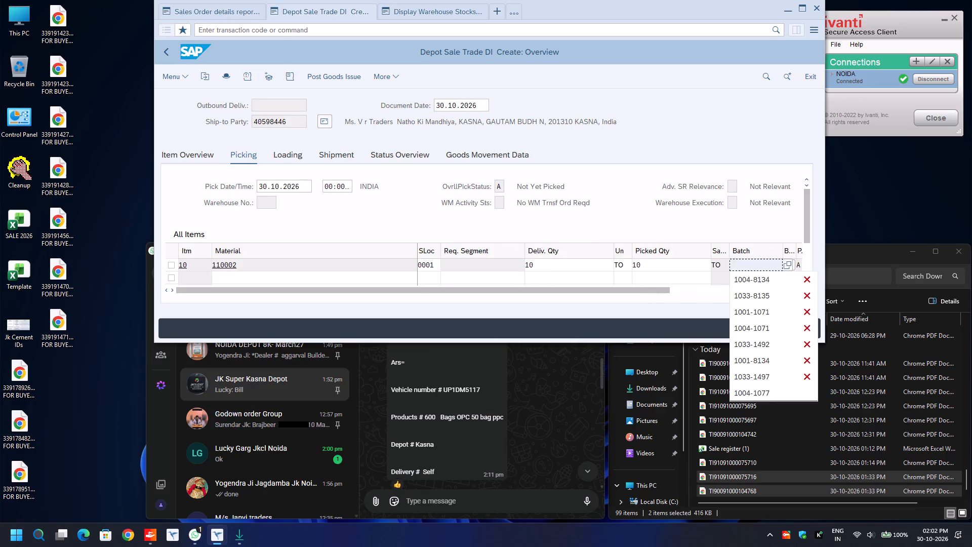
{"action": "key", "text": "Down"}
{"action": "key", "text": "Return"}
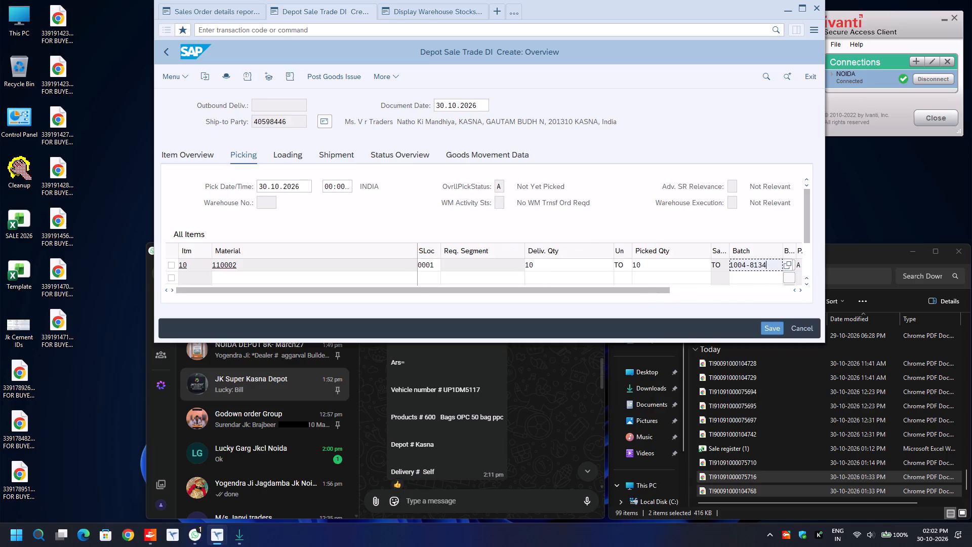
In the new delivery's additional header data, set the transport mode to ROAD and fill in Road Transporter1 from the earlier entries.
{"action": "key", "text": "F8"}
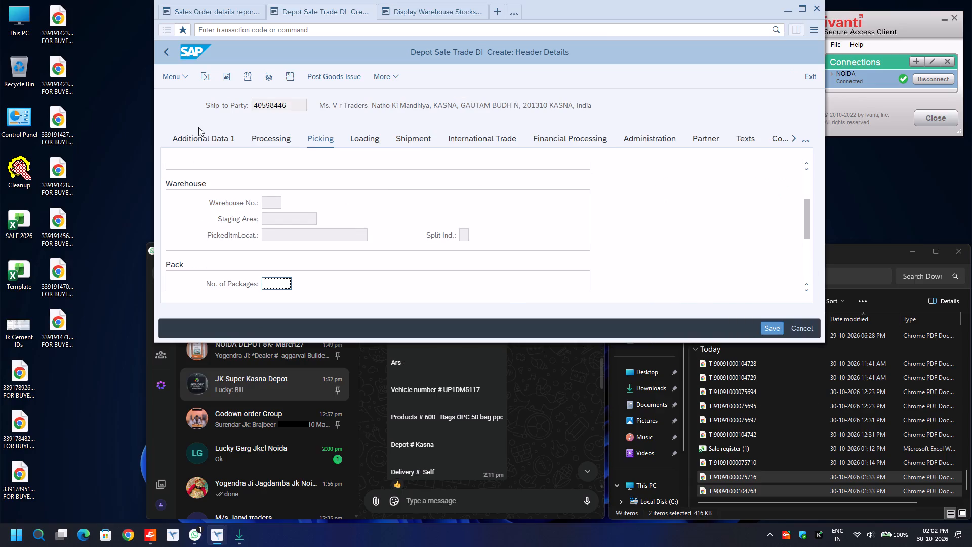
{"action": "left_click", "coordinate": [198, 137]}
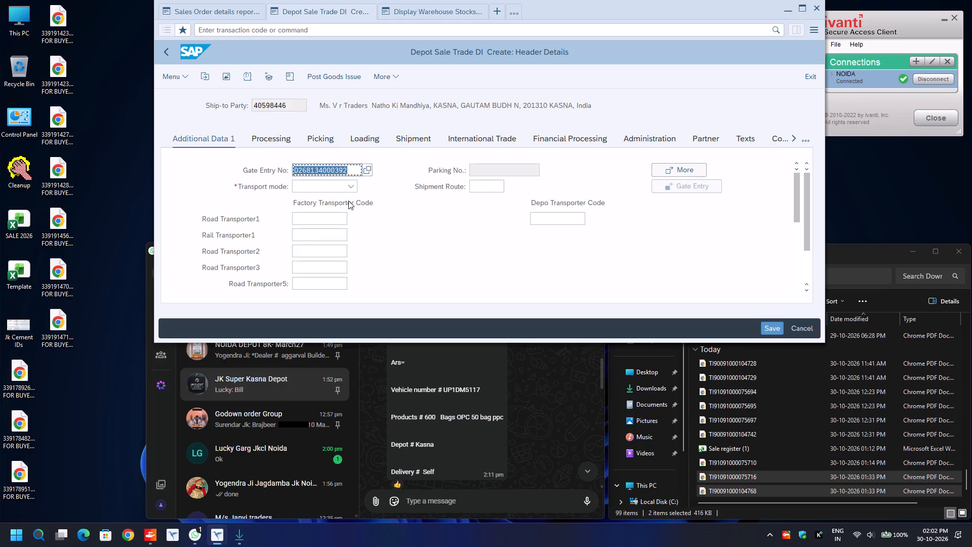
{"action": "left_click", "coordinate": [347, 187]}
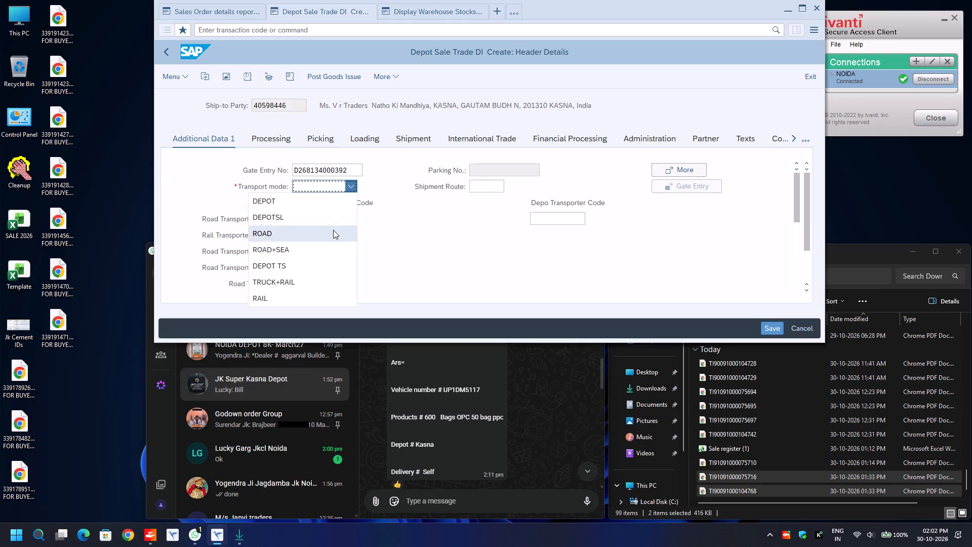
{"action": "left_click", "coordinate": [333, 230]}
{"action": "left_click", "coordinate": [323, 220]}
{"action": "key", "text": "BackSpace"}
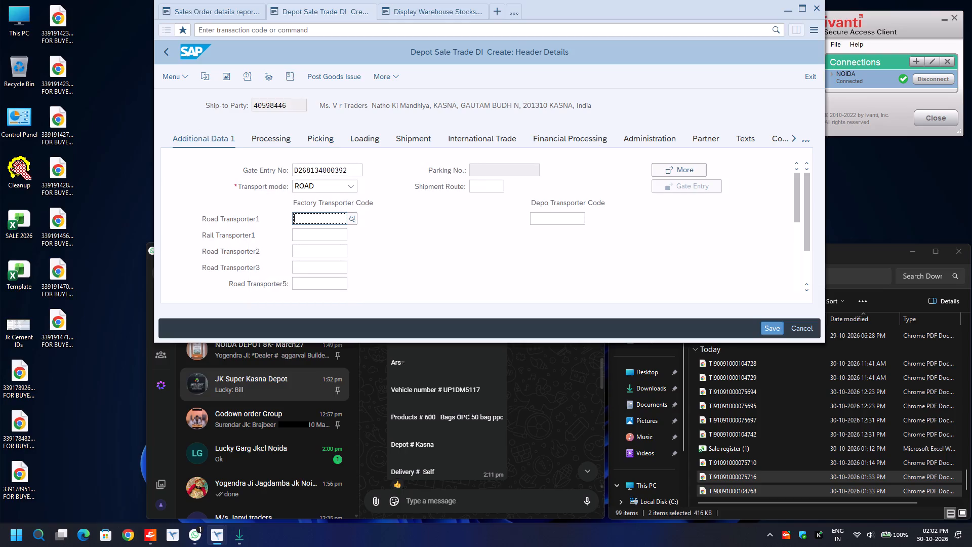
{"action": "key", "text": "Down"}
{"action": "key", "text": "Return"}
{"action": "key", "text": "Return"}
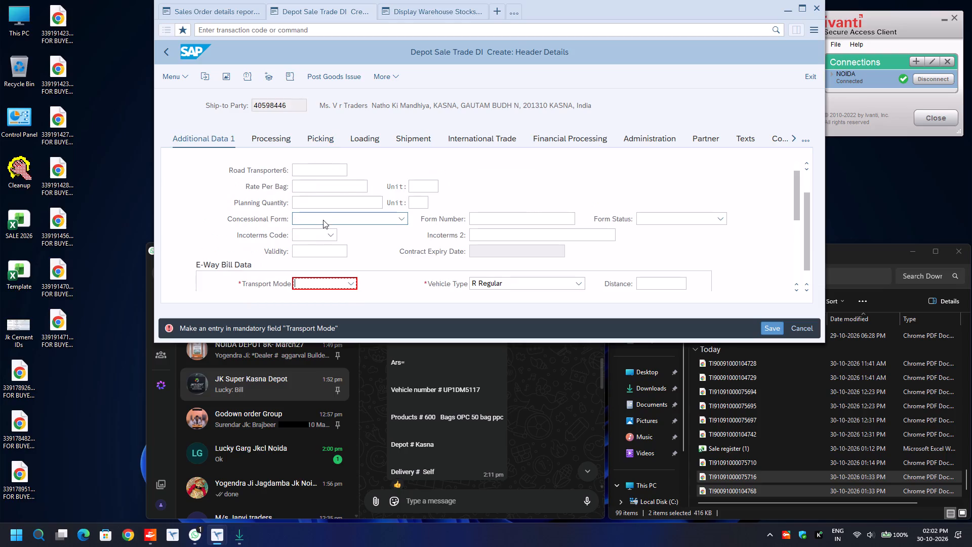
In the delivery's e-way bill data, set the transport mode to Road and the distance to 30.
{"action": "type", "text": "ro"}
{"action": "key", "text": "Tab"}
{"action": "key", "text": "Tab"}
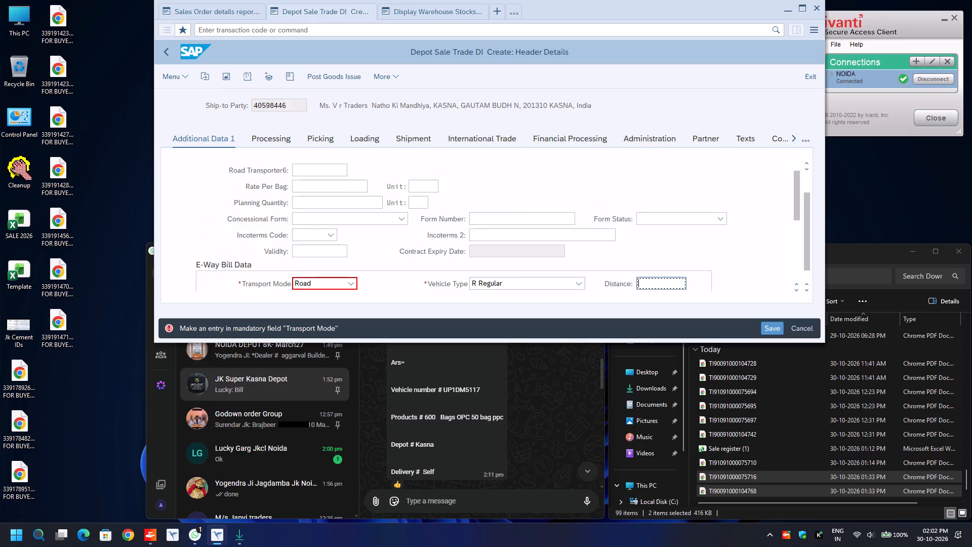
{"action": "key", "text": "BackSpace"}
{"action": "key", "text": "Down"}
{"action": "key", "text": "Return"}
{"action": "key", "text": "Down"}
{"action": "key", "text": "BackSpace"}
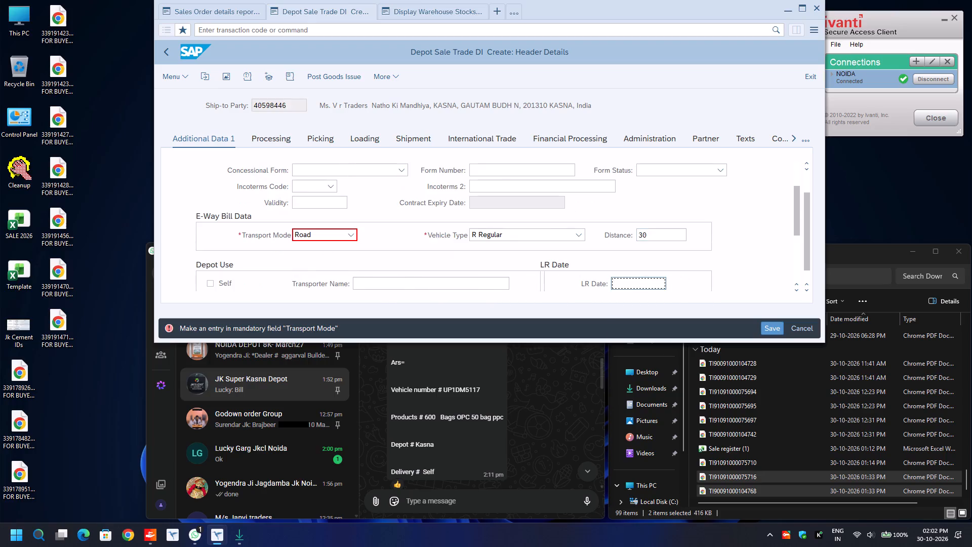
{"action": "key", "text": "Down"}
{"action": "key", "text": "BackSpace"}
{"action": "key", "text": "Down"}
{"action": "key", "text": "Return"}
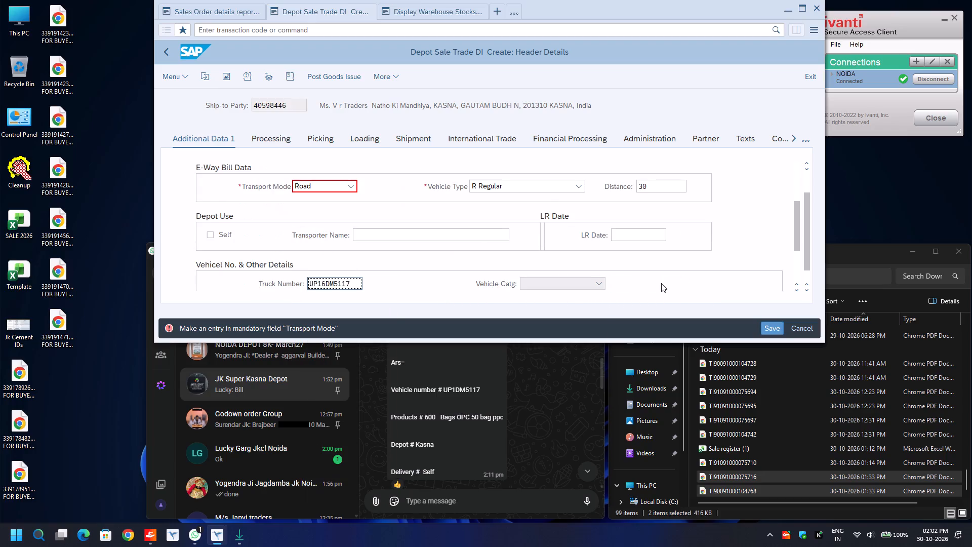
{"action": "key", "text": "Tab"}
{"action": "key", "text": "Tab"}
{"action": "key", "text": "BackSpace"}
{"action": "key", "text": "Down"}
{"action": "key", "text": "Return"}
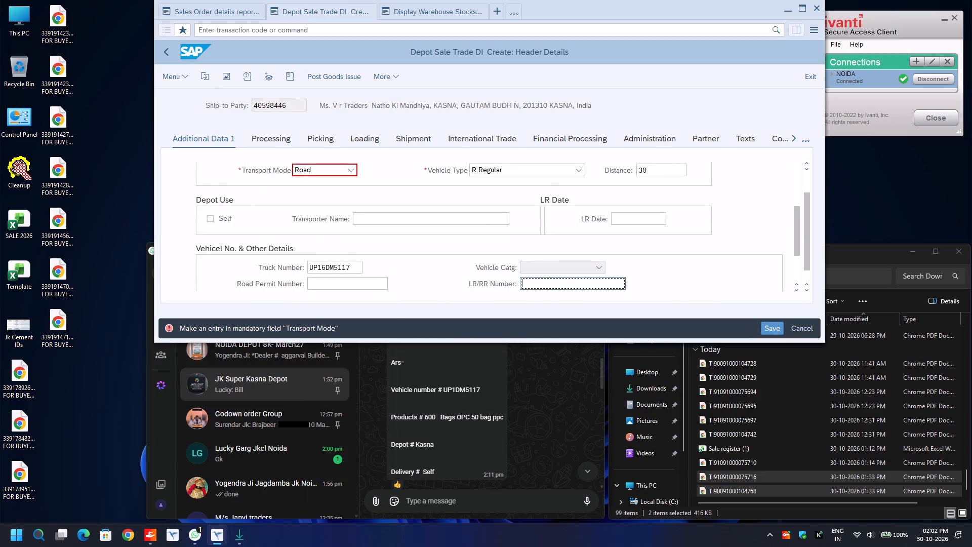
Check the delivery header's shipment data and post the goods issue.
{"action": "left_click", "coordinate": [415, 137]}
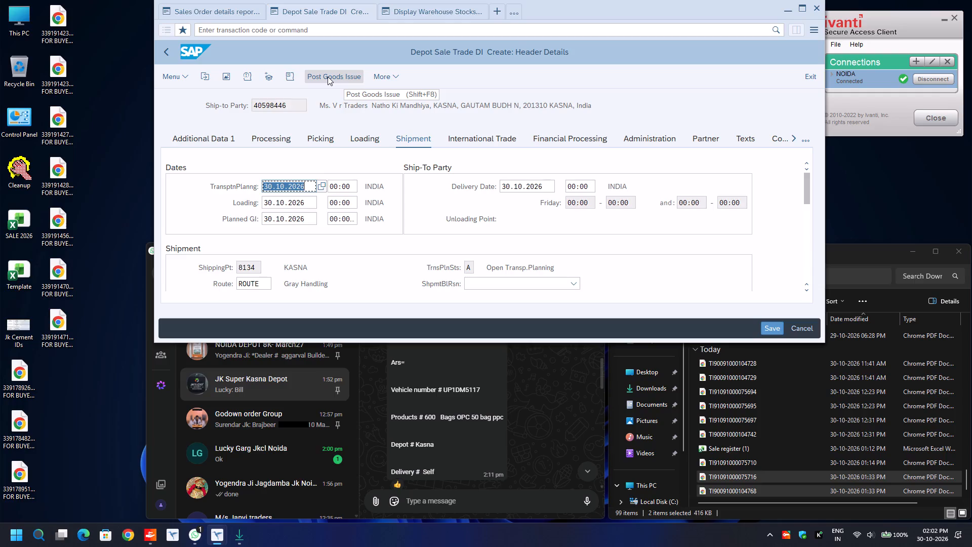
{"action": "left_click_drag", "start_coordinate": [328, 76], "coordinate": [334, 76]}
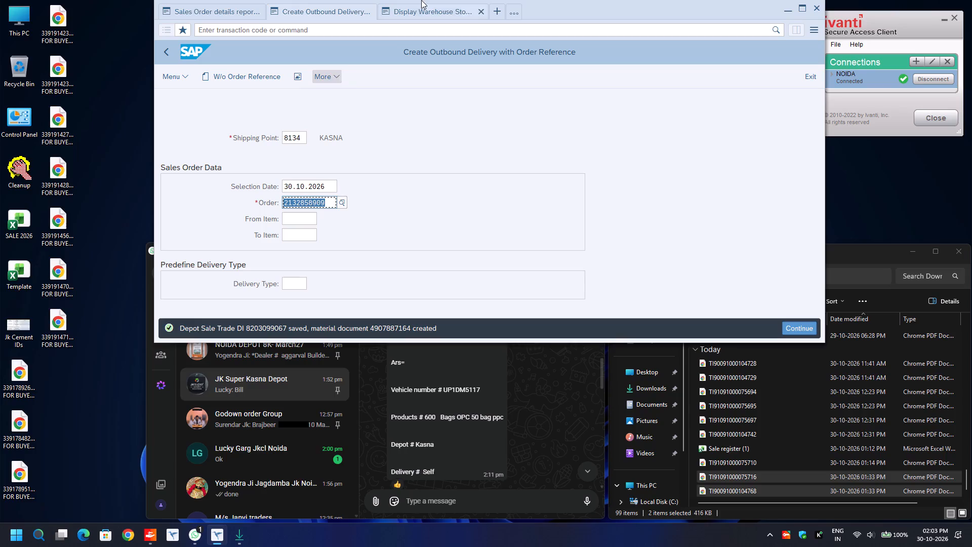
Replace the warehouse stock display with the ZGST_EWAY cockpit and select e-Invoice, process Sales and Distribution and sales organization 1000.
{"action": "left_click", "coordinate": [431, 13]}
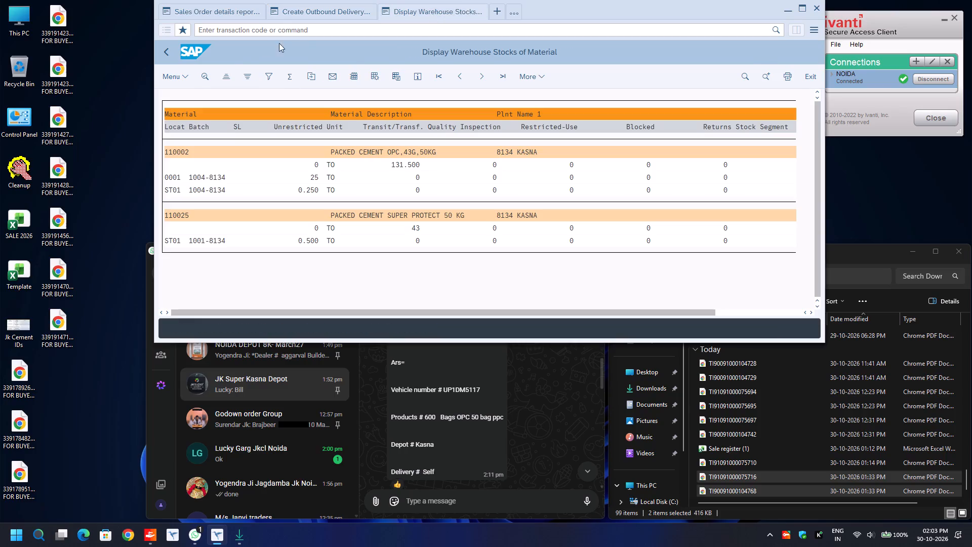
{"action": "left_click", "coordinate": [168, 53]}
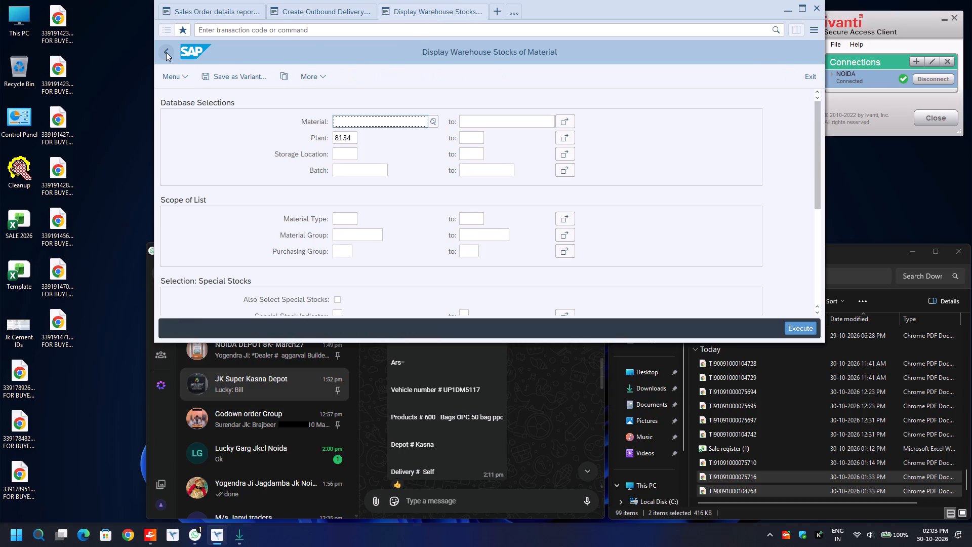
{"action": "left_click", "coordinate": [166, 52]}
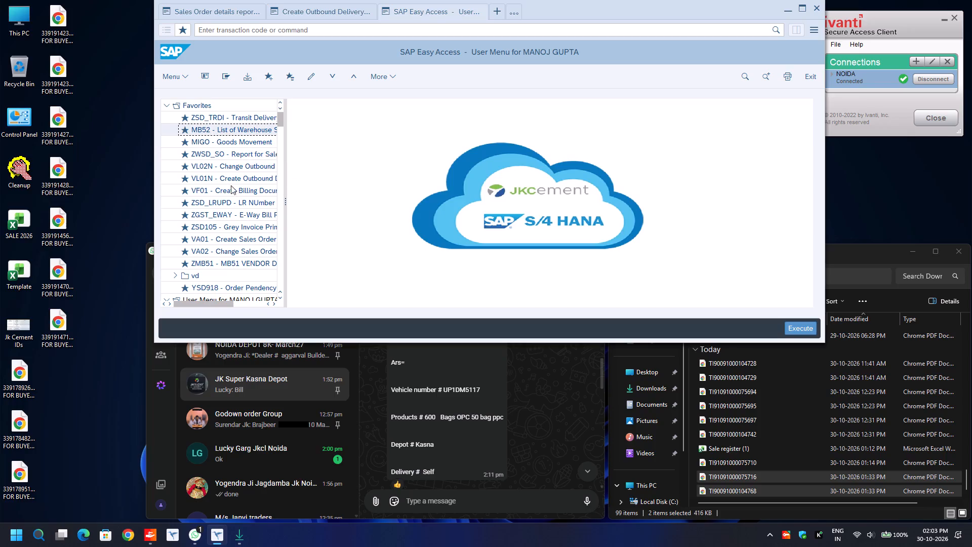
{"action": "double_click", "coordinate": [228, 213]}
{"action": "left_click", "coordinate": [315, 137]}
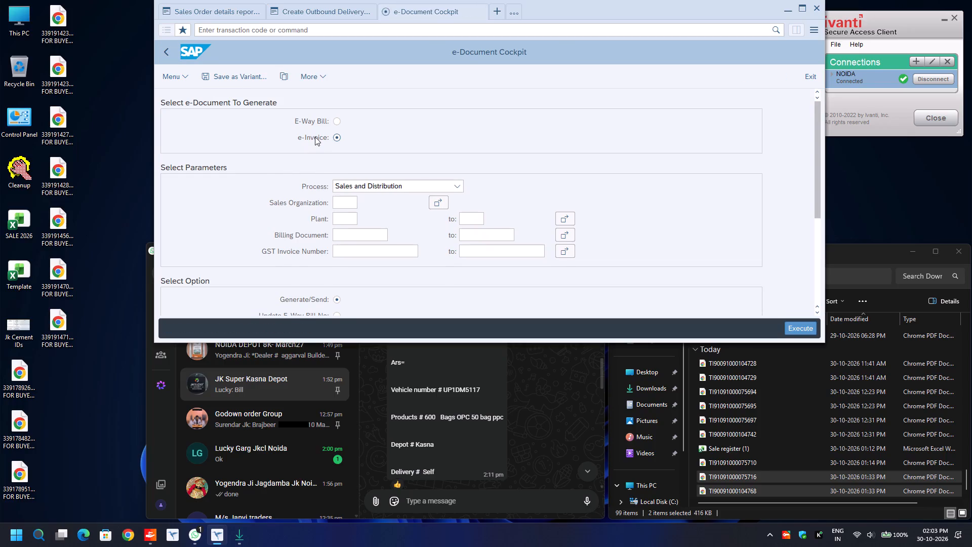
{"action": "left_click", "coordinate": [337, 183]}
{"action": "left_click", "coordinate": [343, 203]}
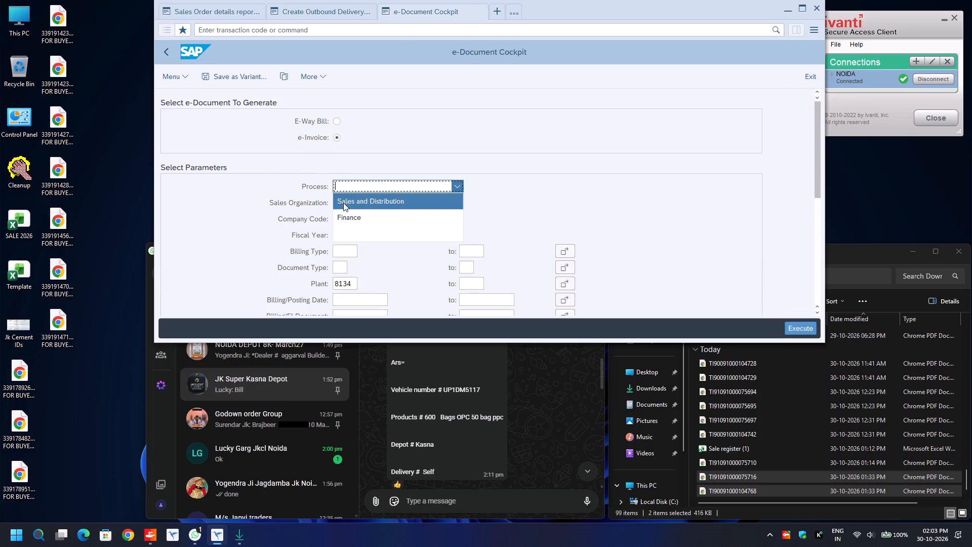
{"action": "left_click", "coordinate": [343, 203]}
{"action": "key", "text": "BackSpace"}
{"action": "key", "text": "Down"}
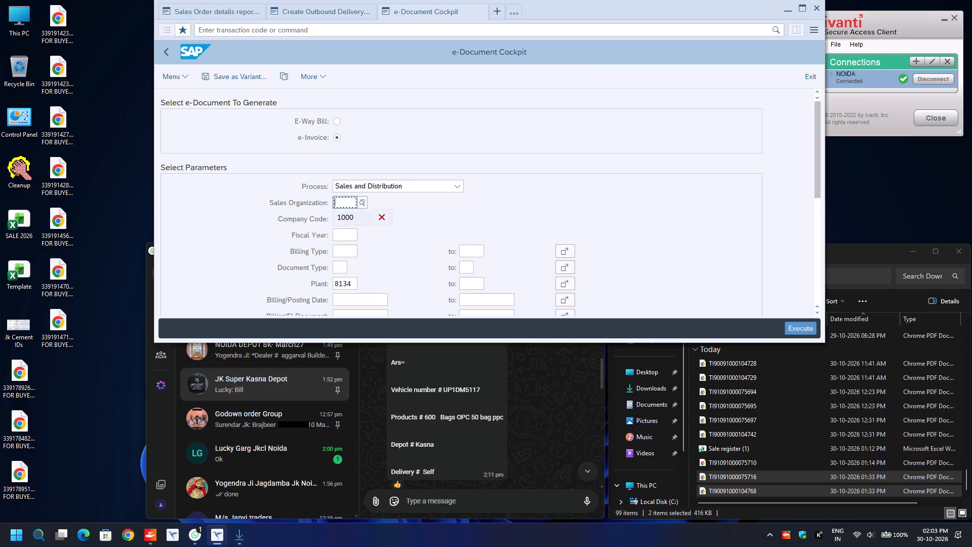
{"action": "key", "text": "Return"}
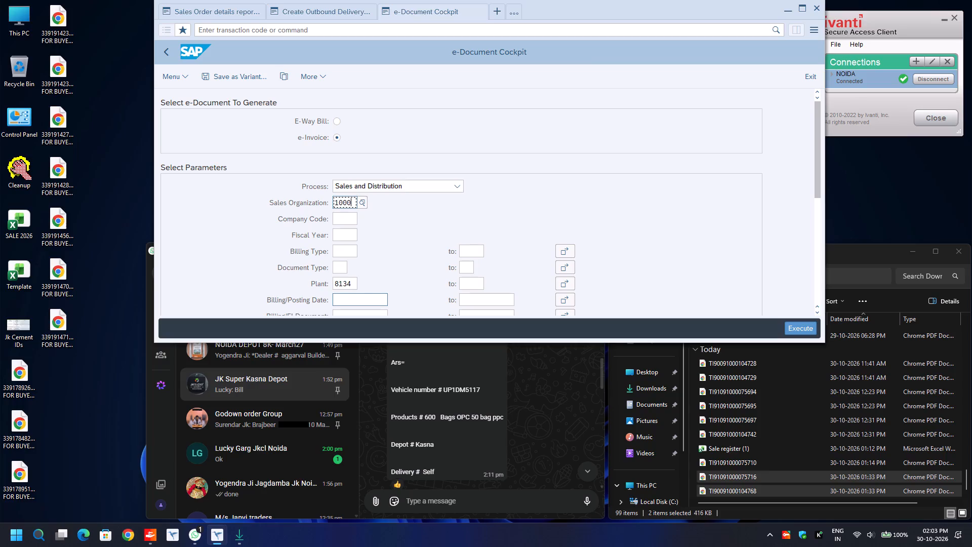
Run the e-invoice status report with E-Way Bill for billing date 30.10.2026.
{"action": "left_click", "coordinate": [366, 299]}
{"action": "key", "text": "BackSpace"}
{"action": "key", "text": "Down"}
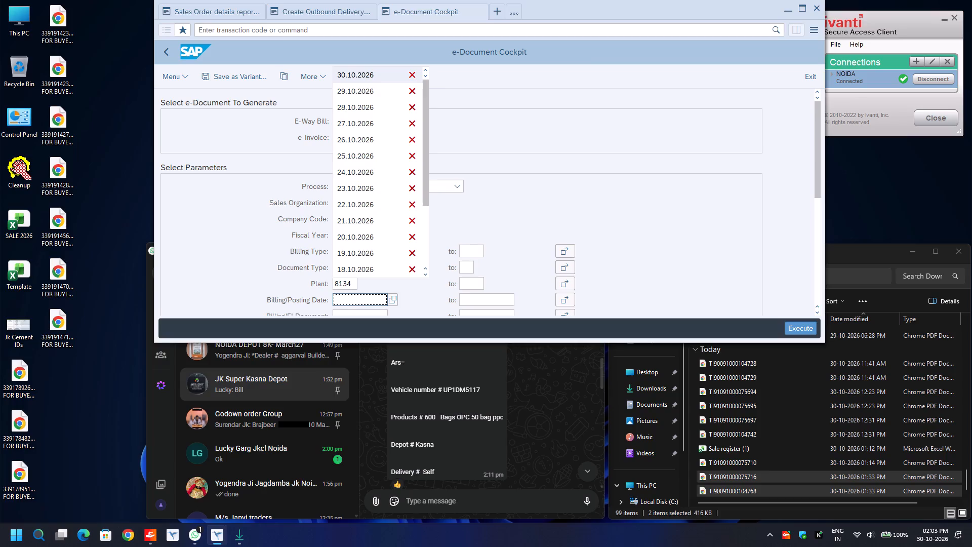
{"action": "key", "text": "Return"}
{"action": "scroll", "coordinate": [366, 299], "scroll_direction": "down", "scroll_amount": 6}
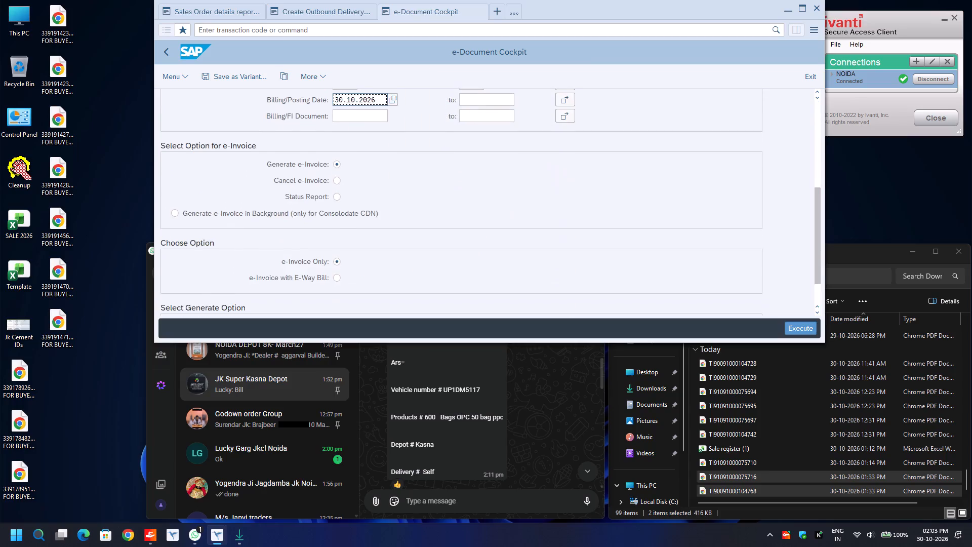
{"action": "scroll", "coordinate": [366, 299], "scroll_direction": "down", "scroll_amount": 3}
{"action": "left_click", "coordinate": [328, 152]}
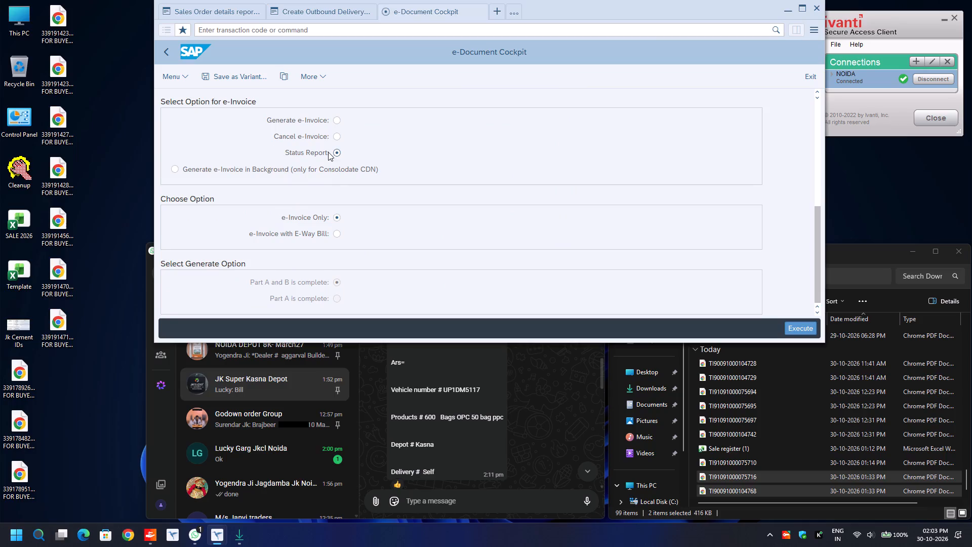
{"action": "left_click", "coordinate": [335, 233]}
{"action": "scroll", "coordinate": [421, 203], "scroll_direction": "up", "scroll_amount": 2}
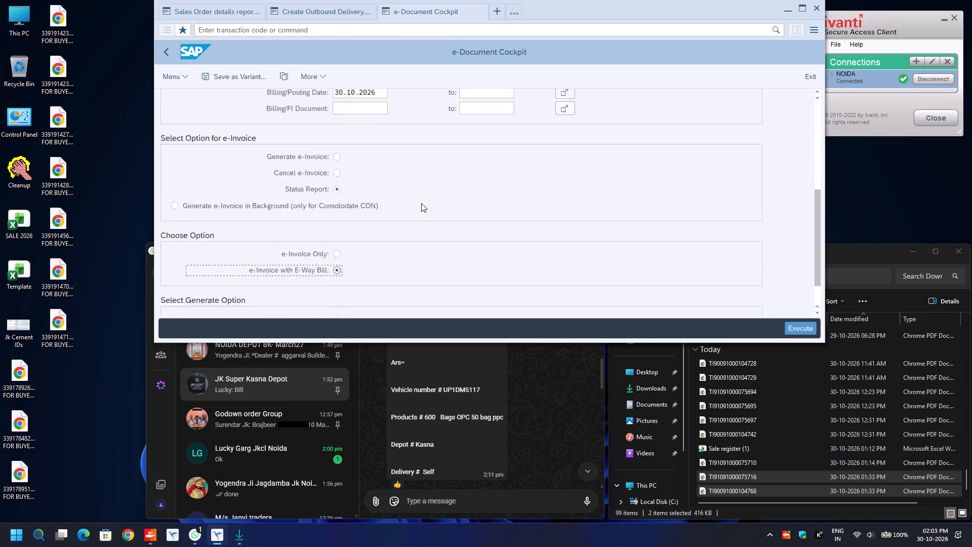
{"action": "scroll", "coordinate": [421, 203], "scroll_direction": "up", "scroll_amount": 6}
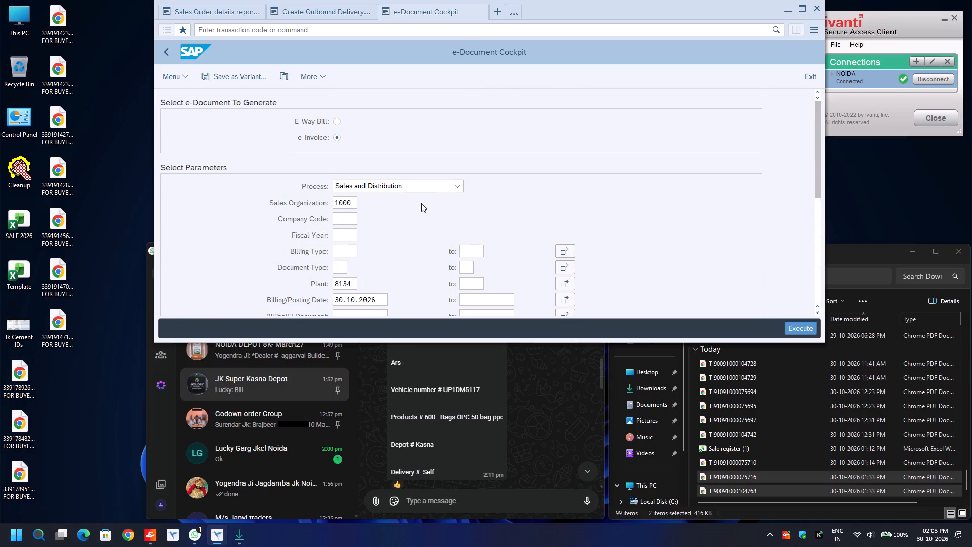
{"action": "key", "text": "F8"}
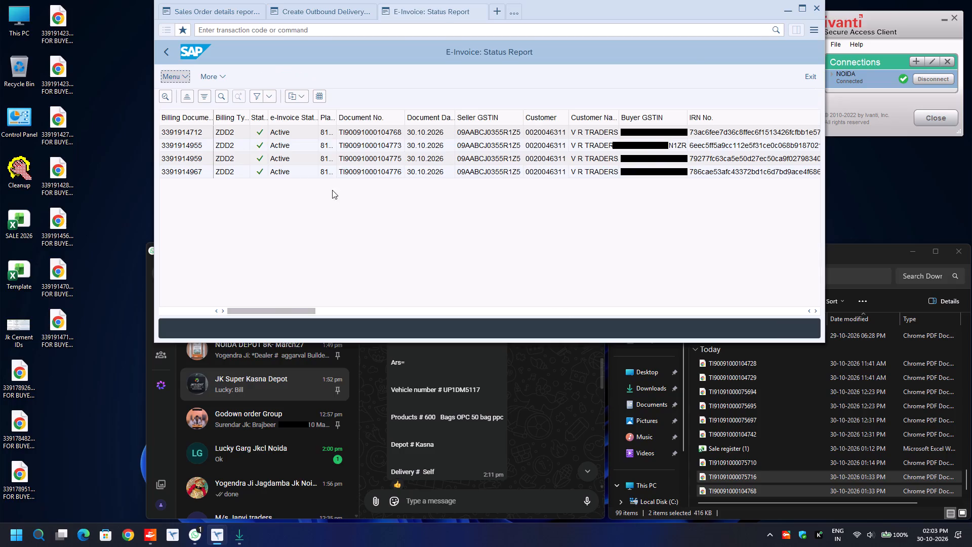
{"action": "scroll", "coordinate": [347, 200], "scroll_direction": "down", "scroll_amount": 9}
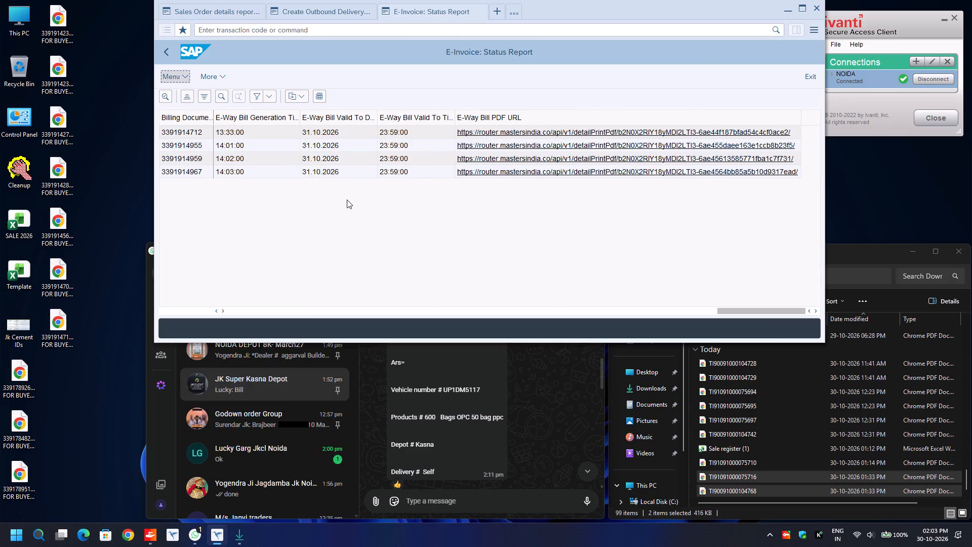
{"action": "left_click", "coordinate": [185, 143]}
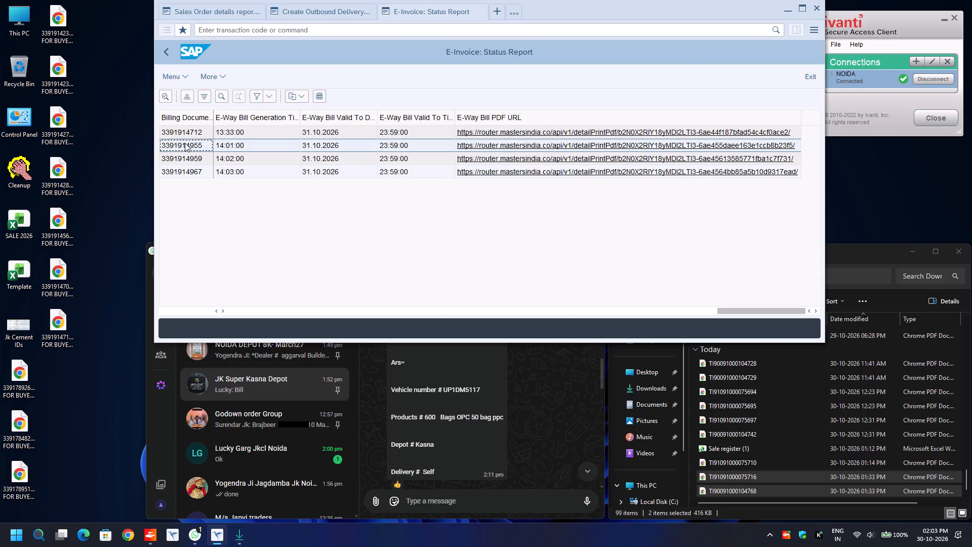
{"action": "key", "text": "ctrl+y"}
{"action": "key", "text": "shift+Down"}
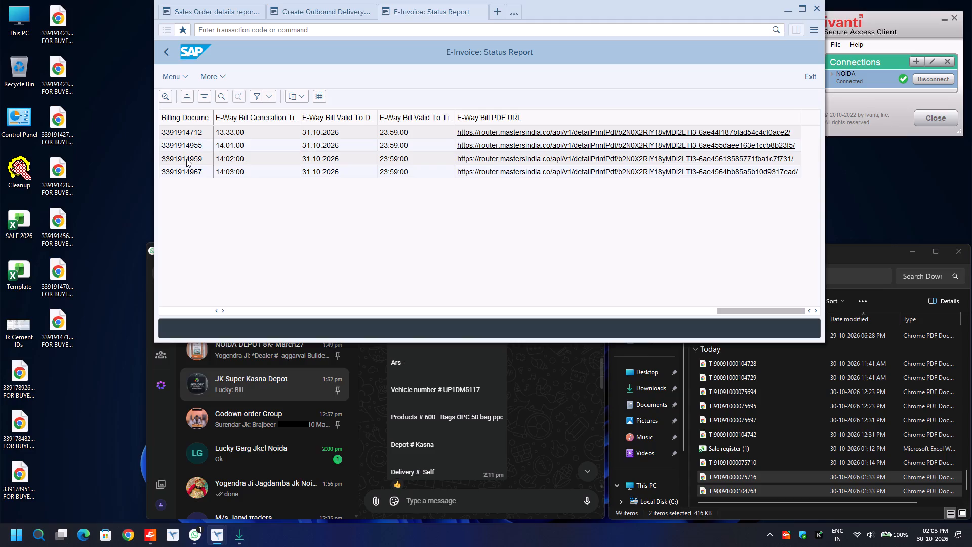
{"action": "key", "text": "shift+Down"}
{"action": "key", "text": "ctrl+c"}
Open ZSD105 Grey Invoice Printing in a new session and paste the copied numbers as single values for Billing Document.
{"action": "key", "text": "ctrl+n"}
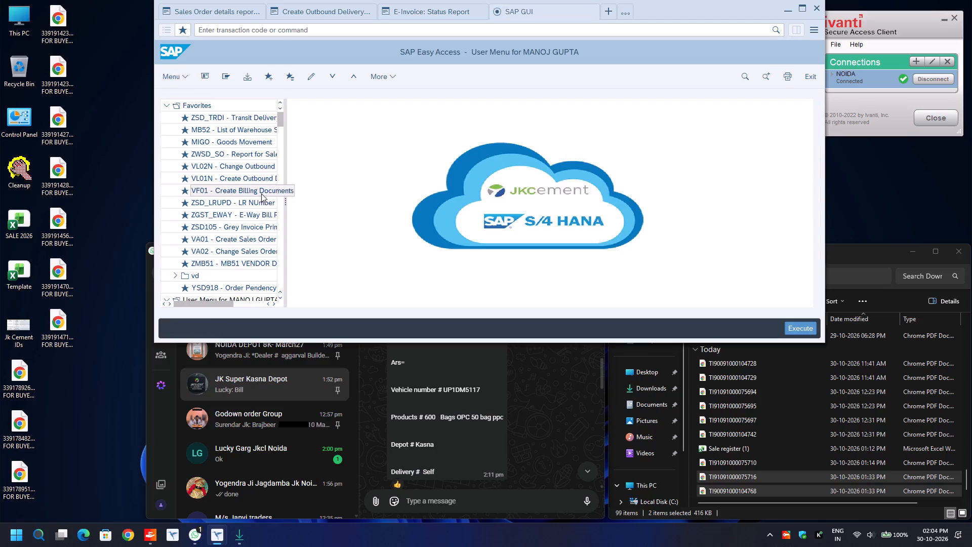
{"action": "double_click", "coordinate": [240, 227]}
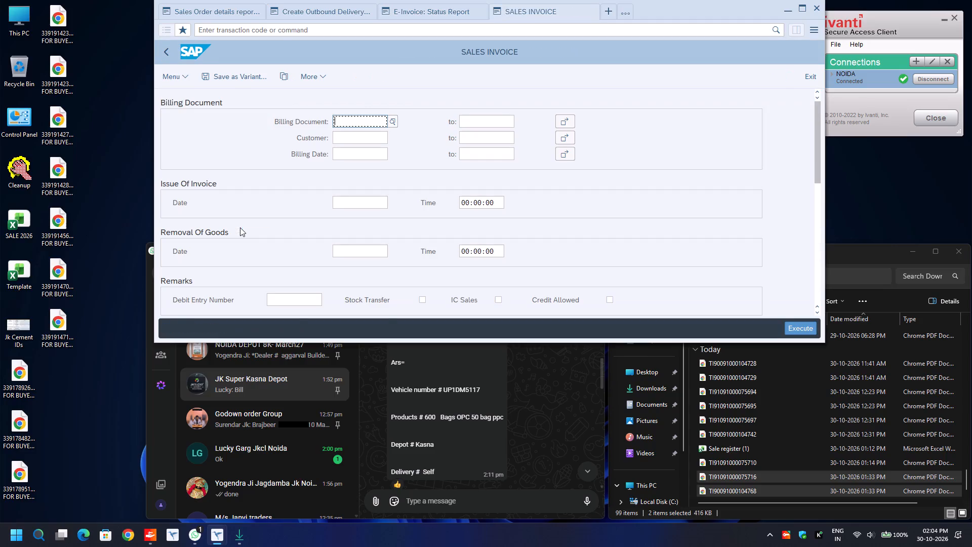
{"action": "key", "text": "Tab"}
{"action": "key", "text": "Tab"}
{"action": "key", "text": "space"}
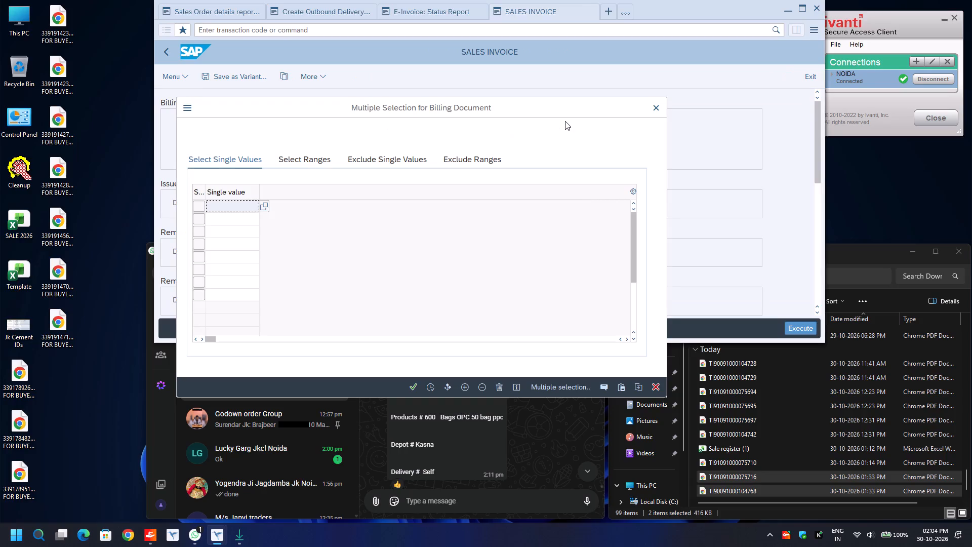
{"action": "key", "text": "ctrl+v"}
{"action": "key", "text": "F8"}
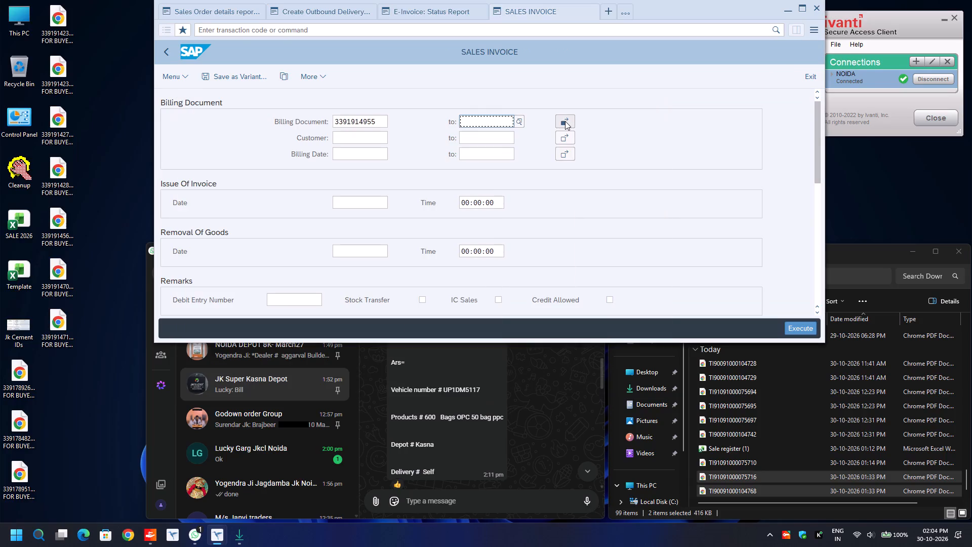
Run the sales invoice output with A4 Page Print, Digitally Signed and Add New Signature enabled, using the Download option.
{"action": "scroll", "coordinate": [446, 187], "scroll_direction": "down", "scroll_amount": 20}
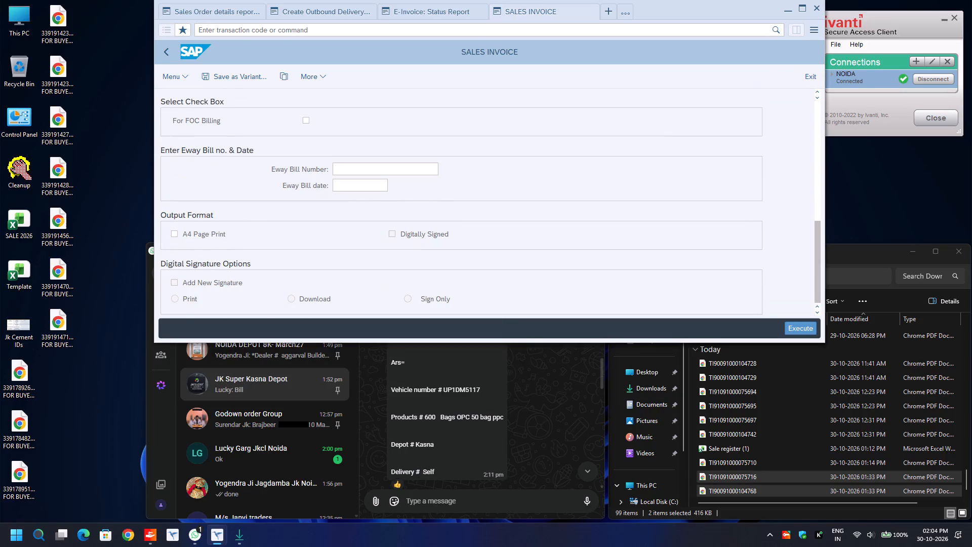
{"action": "left_click", "coordinate": [175, 233]}
{"action": "key", "text": "Tab"}
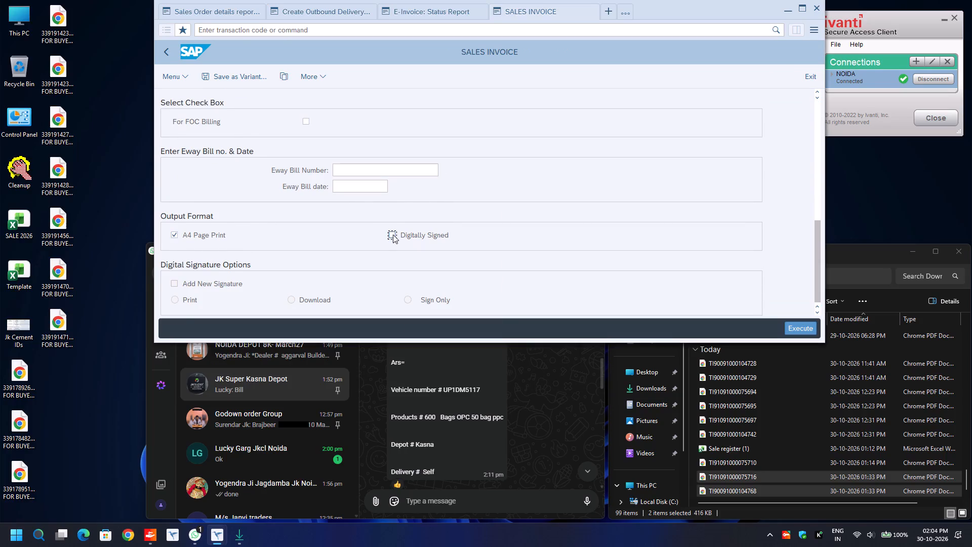
{"action": "key", "text": "space"}
{"action": "key", "text": "Tab"}
{"action": "key", "text": "space"}
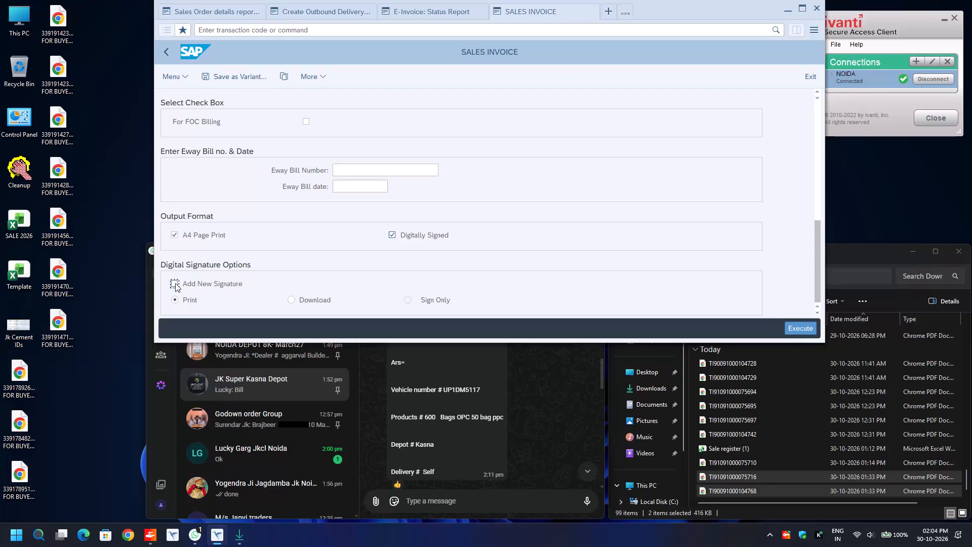
{"action": "key", "text": "Tab"}
{"action": "key", "text": "Right"}
{"action": "key", "text": "F8"}
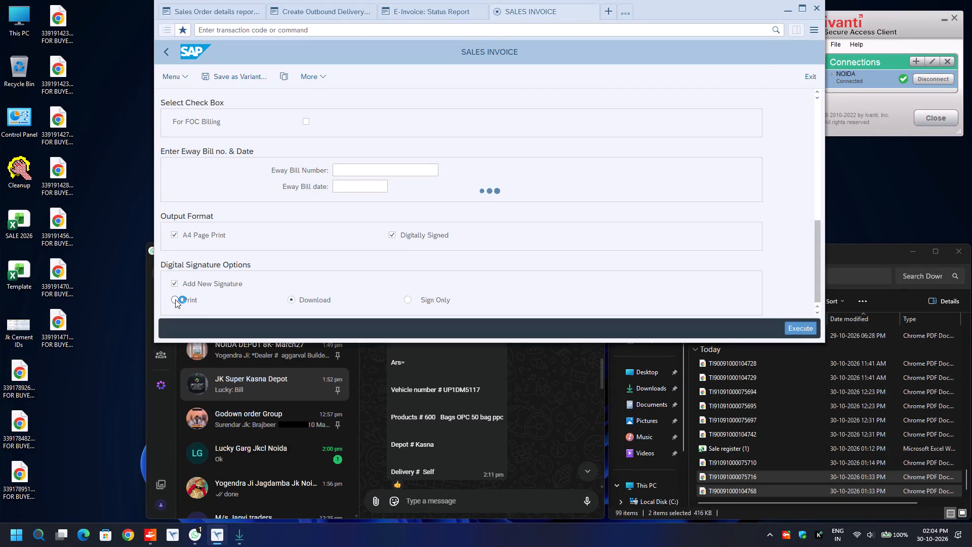
Choose only the Original For Buyer copy for the invoice download.
{"action": "key", "text": "space"}
{"action": "key", "text": "Return"}
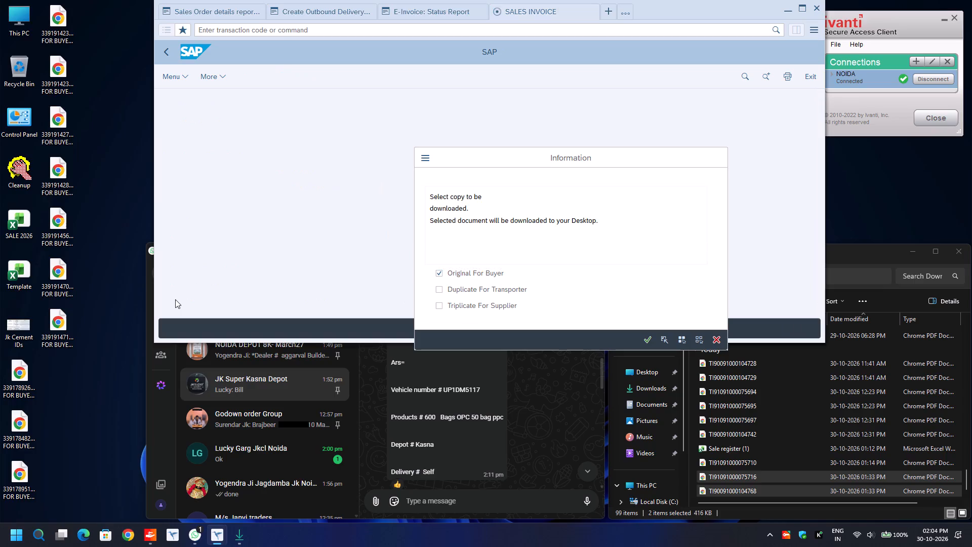
{"action": "left_click", "coordinate": [409, 10]}
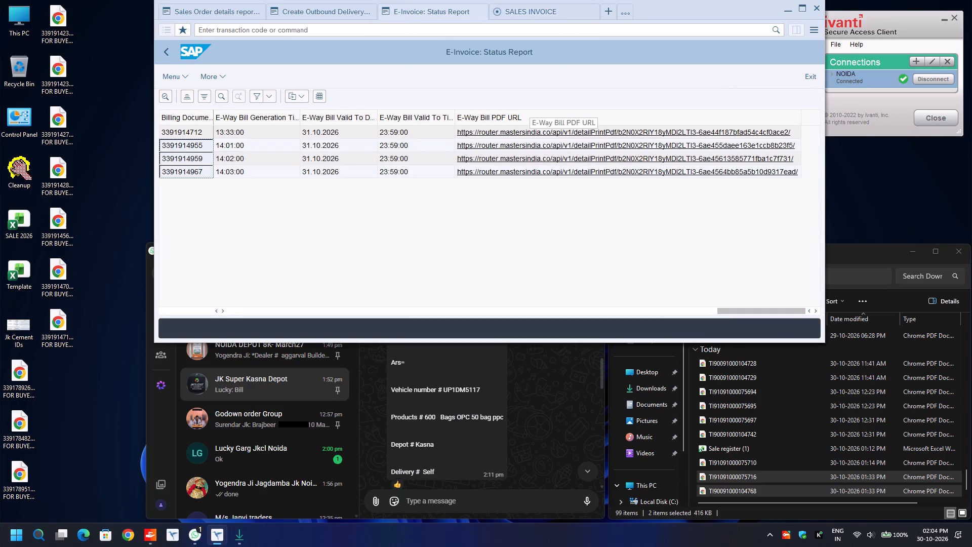
{"action": "left_click", "coordinate": [546, 145]}
{"action": "key", "text": "Left"}
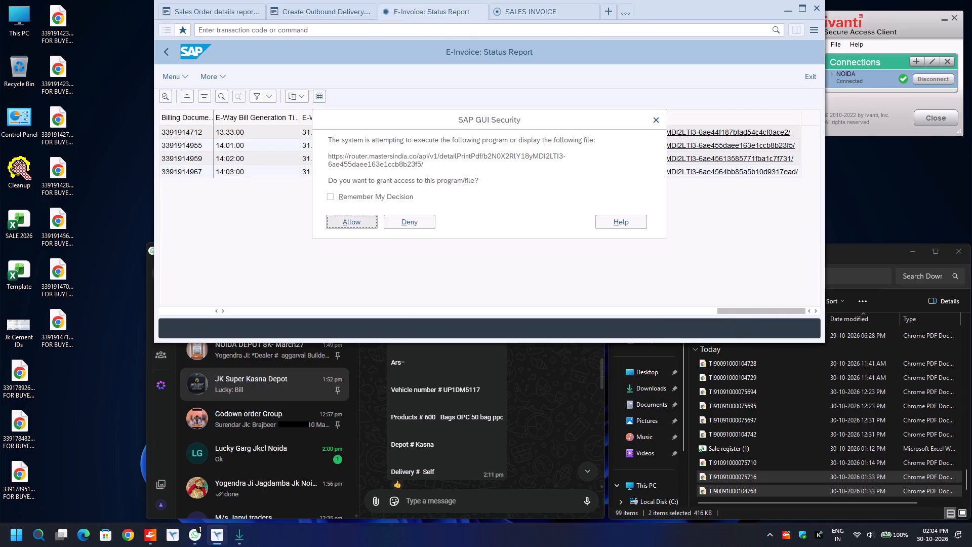
{"action": "key", "text": "Return"}
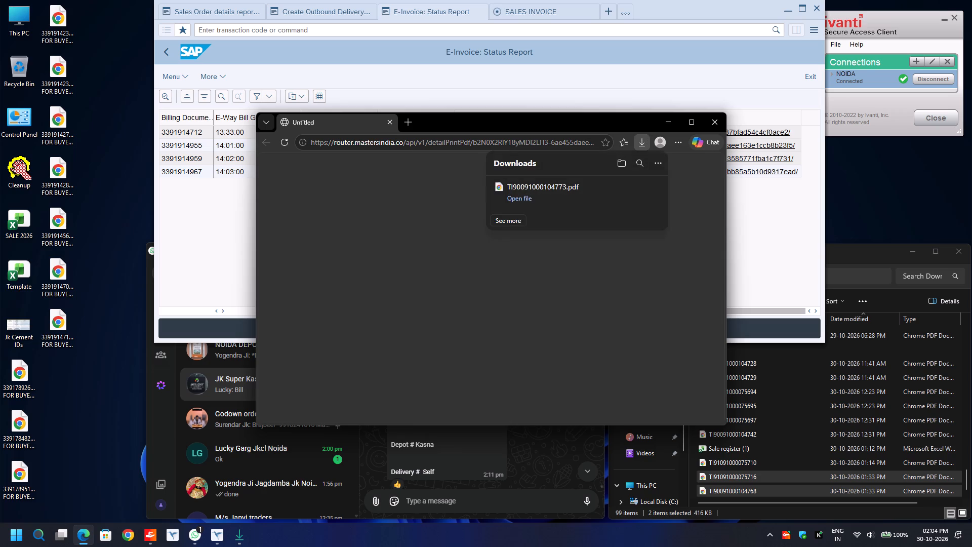
{"action": "left_click", "coordinate": [736, 155]}
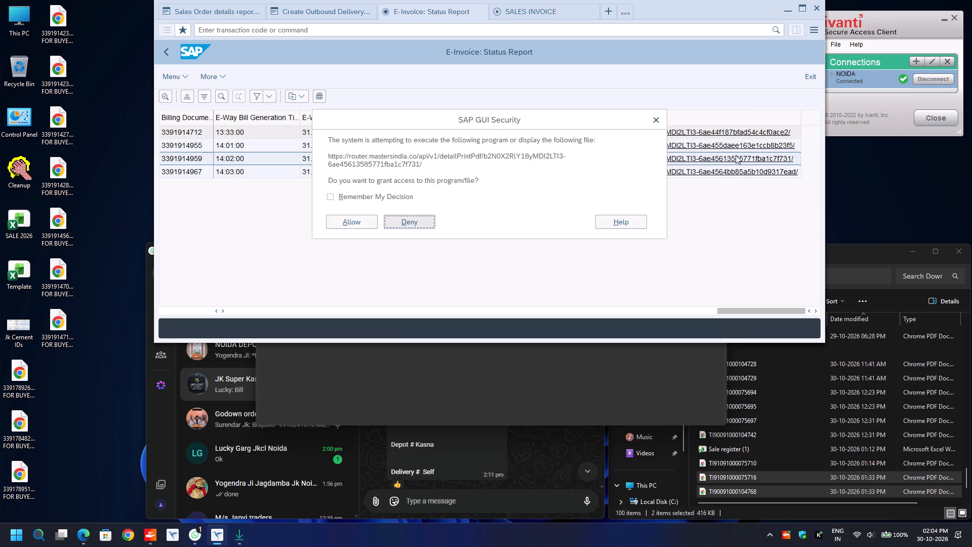
{"action": "key", "text": "Left"}
{"action": "key", "text": "Return"}
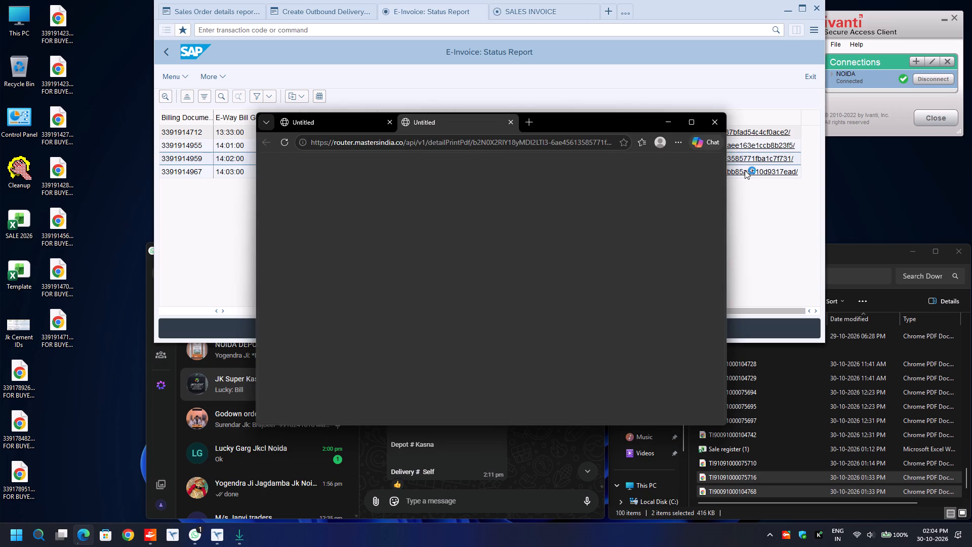
{"action": "left_click", "coordinate": [745, 170]}
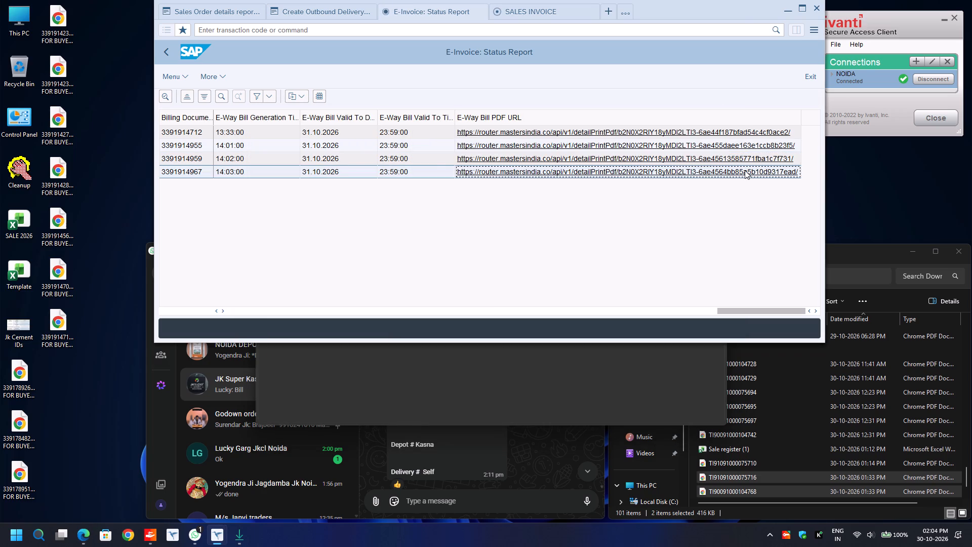
{"action": "key", "text": "Left"}
{"action": "key", "text": "Return"}
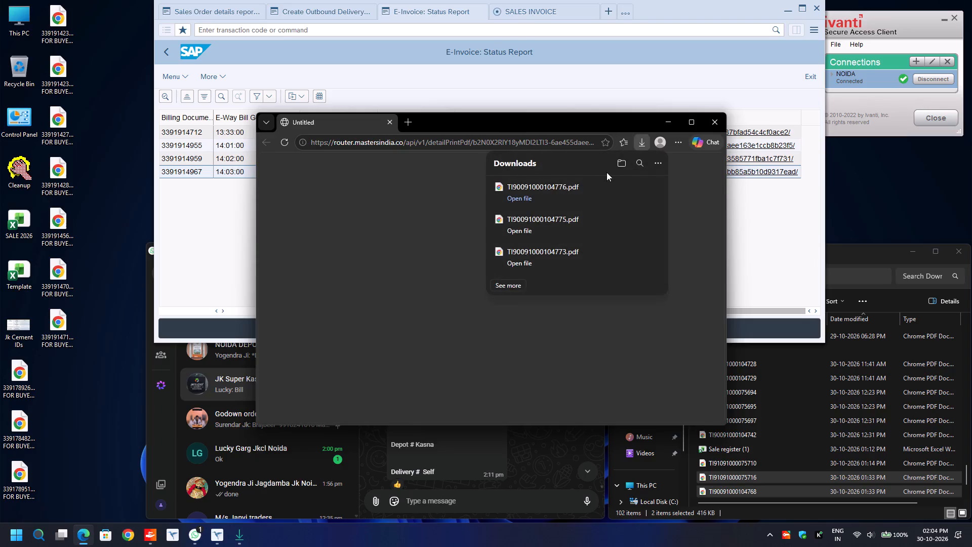
{"action": "left_click", "coordinate": [714, 119]}
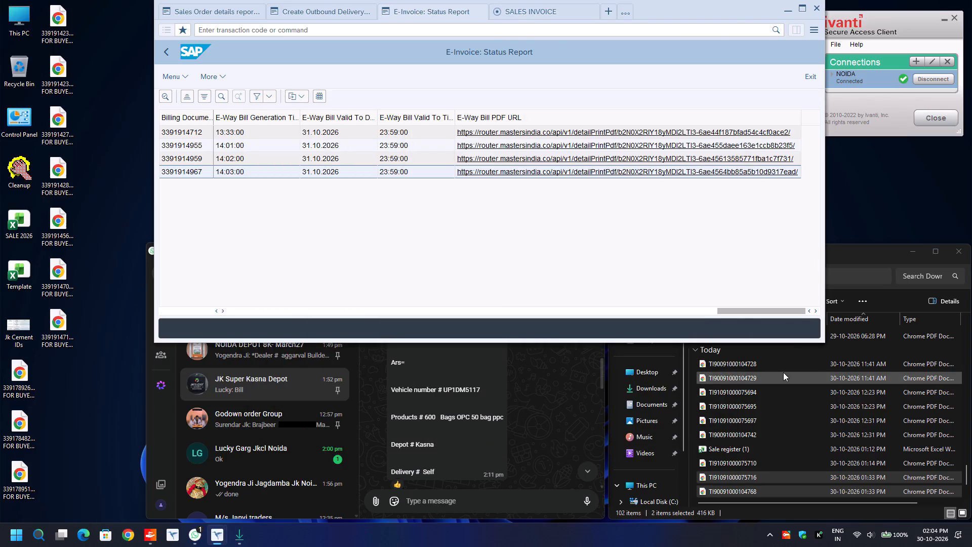
{"action": "scroll", "coordinate": [758, 479], "scroll_direction": "down", "scroll_amount": 6}
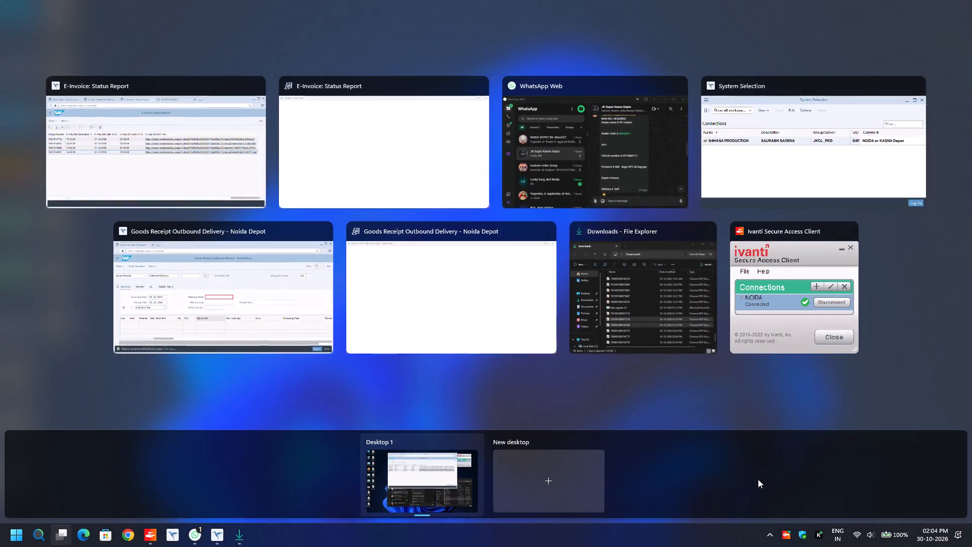
{"action": "scroll", "coordinate": [758, 479], "scroll_direction": "down", "scroll_amount": 2}
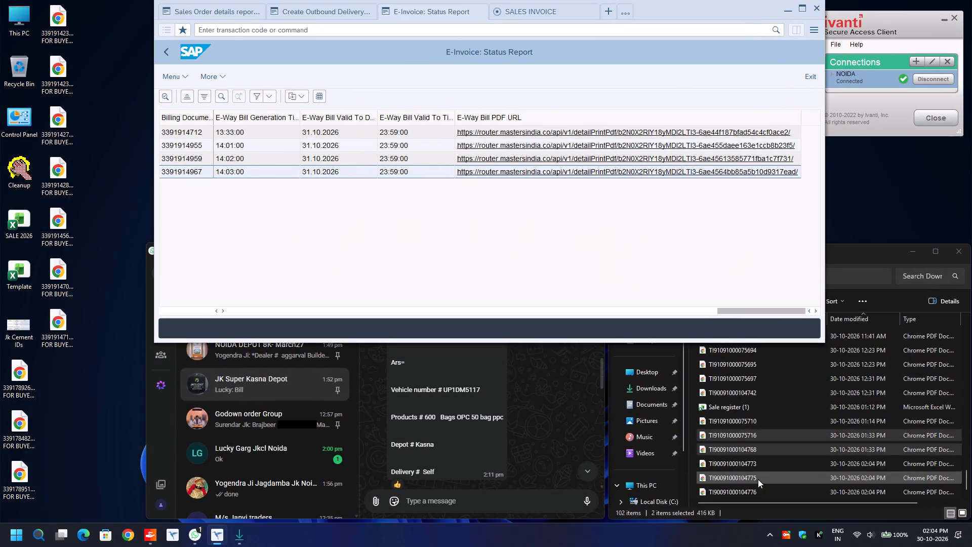
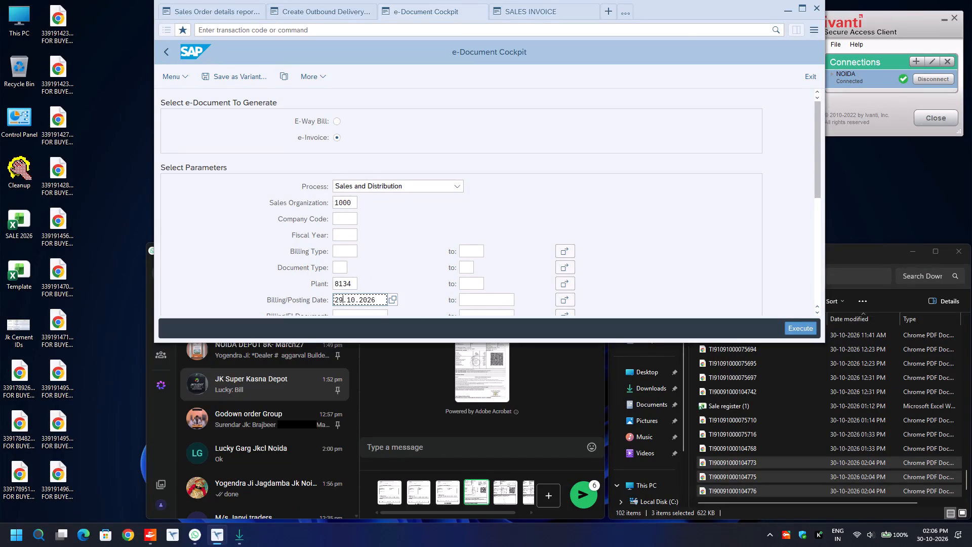
Run the e-invoice status report for plant 8134 and billing date 29.10.2026, then return to the selection criteria.
{"action": "key", "text": "F8"}
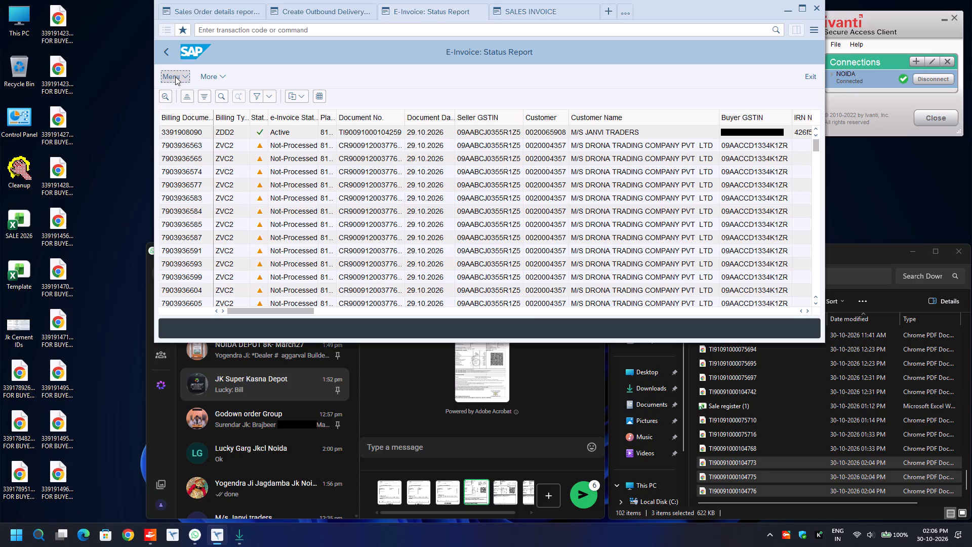
{"action": "left_click_drag", "start_coordinate": [166, 57], "coordinate": [166, 52]}
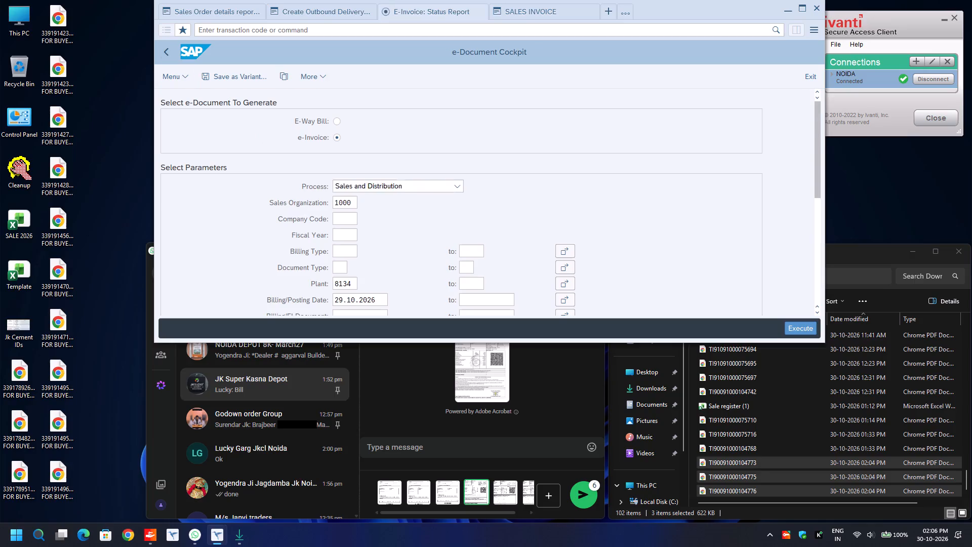
Set the plant to 8135 in the e-invoice report selection for billing date 29.10.2026.
{"action": "left_click", "coordinate": [354, 283]}
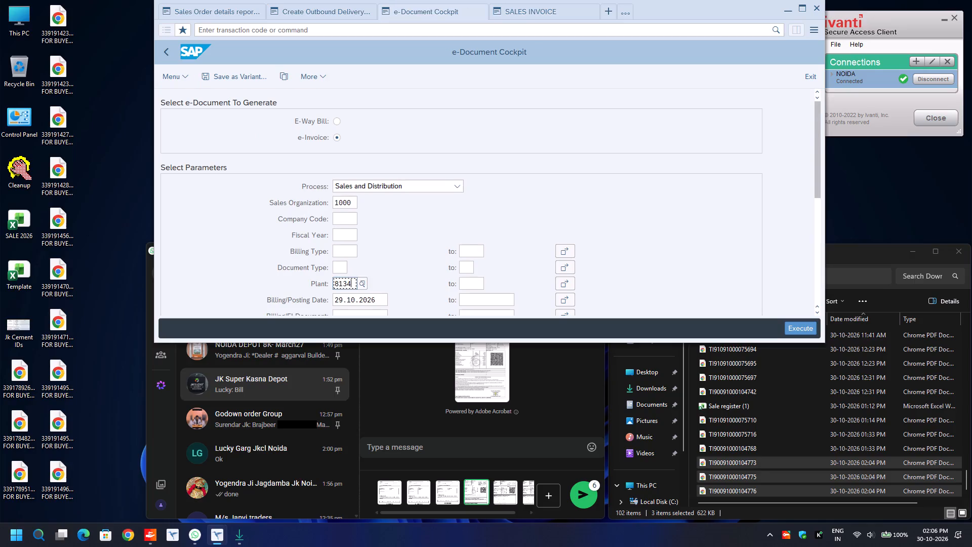
{"action": "key", "text": "BackSpace"}
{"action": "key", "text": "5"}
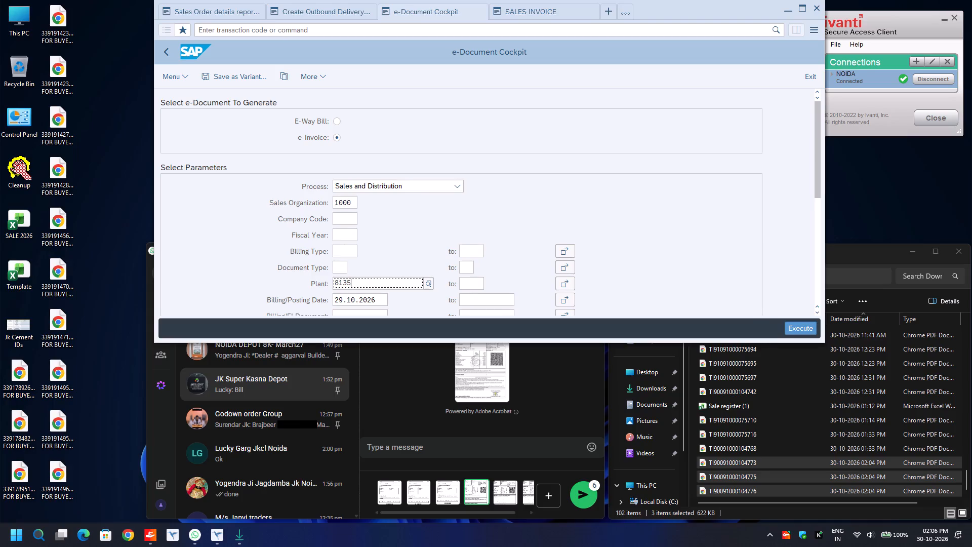
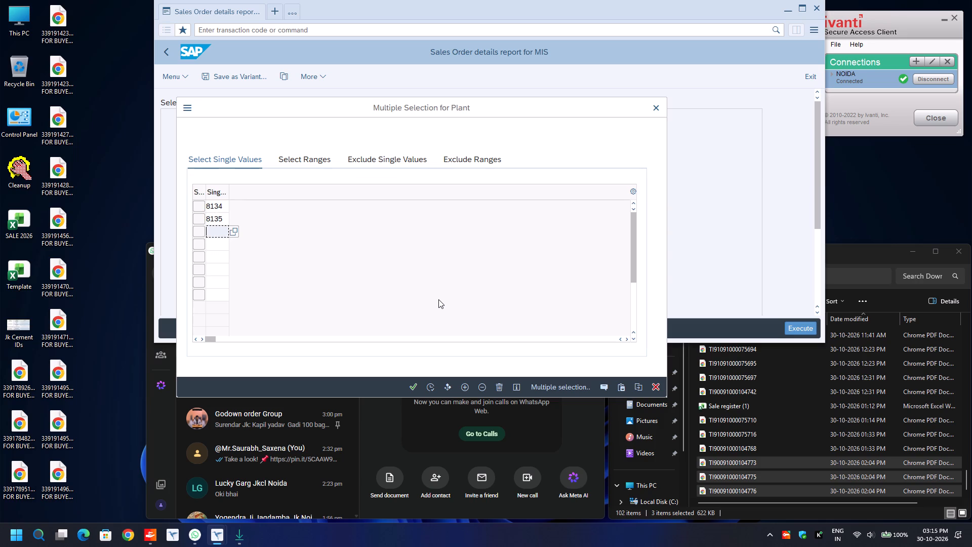
Accept plants 8134 and 8135 as the selection and run the Sales Order details report for MIS.
{"action": "key", "text": "F8"}
{"action": "key", "text": "F8"}
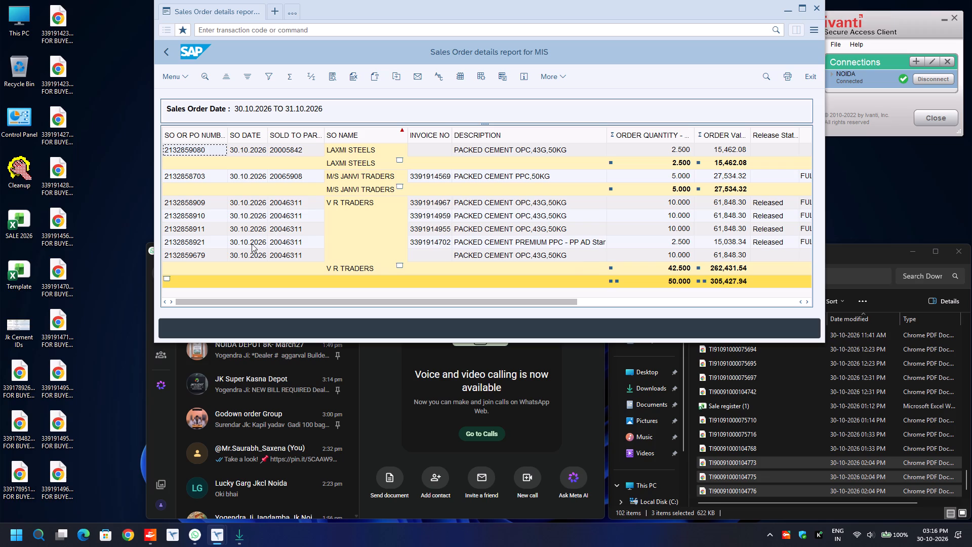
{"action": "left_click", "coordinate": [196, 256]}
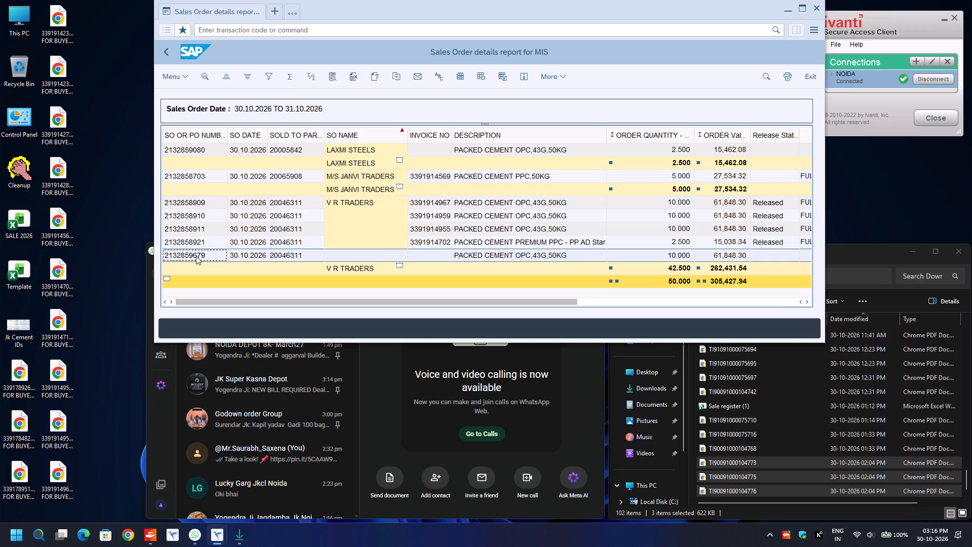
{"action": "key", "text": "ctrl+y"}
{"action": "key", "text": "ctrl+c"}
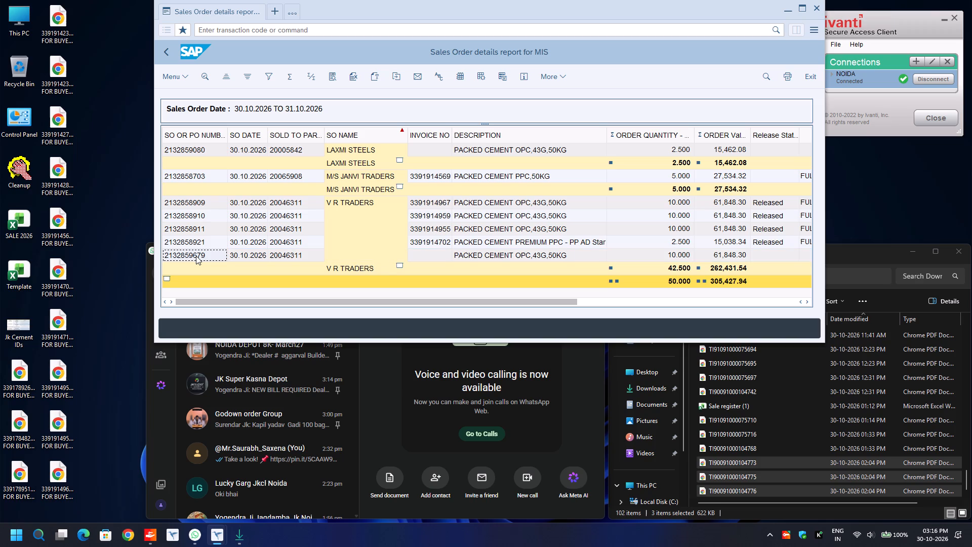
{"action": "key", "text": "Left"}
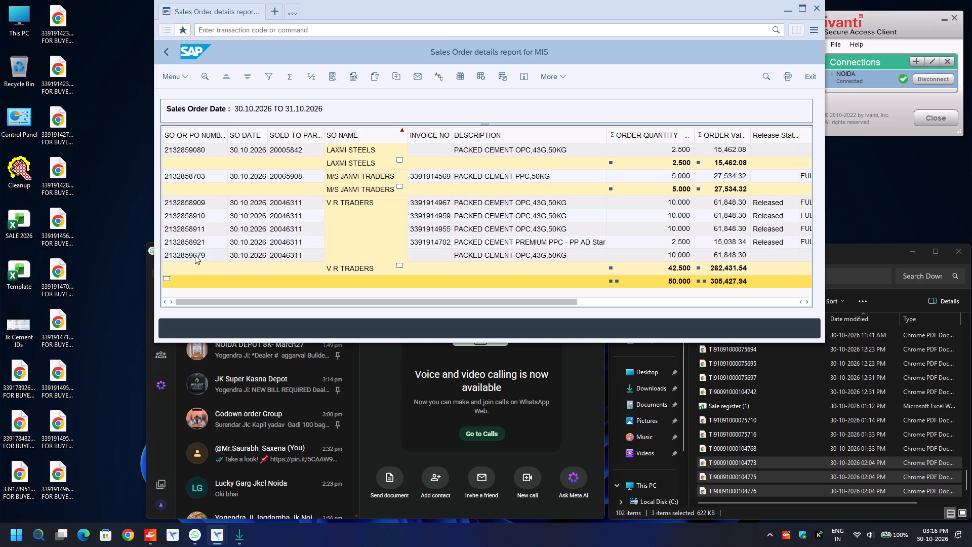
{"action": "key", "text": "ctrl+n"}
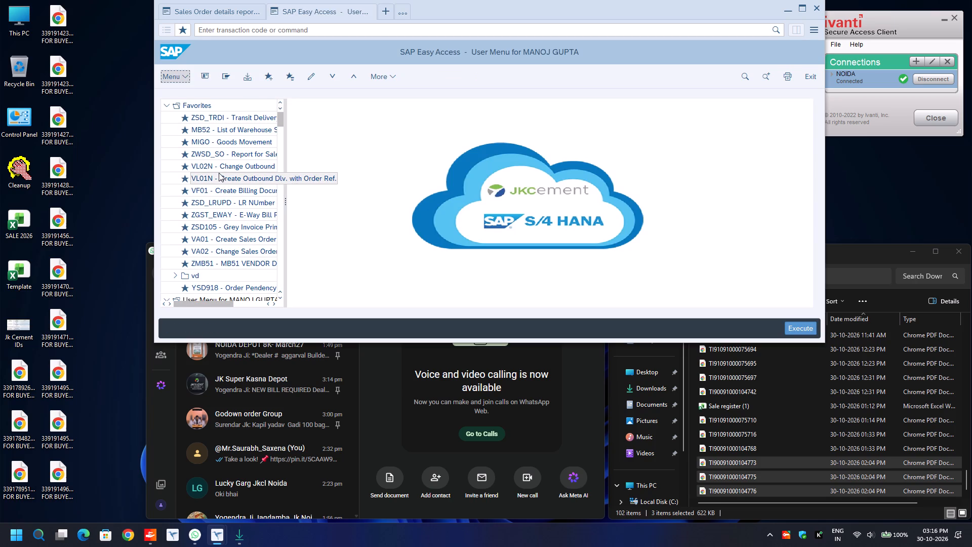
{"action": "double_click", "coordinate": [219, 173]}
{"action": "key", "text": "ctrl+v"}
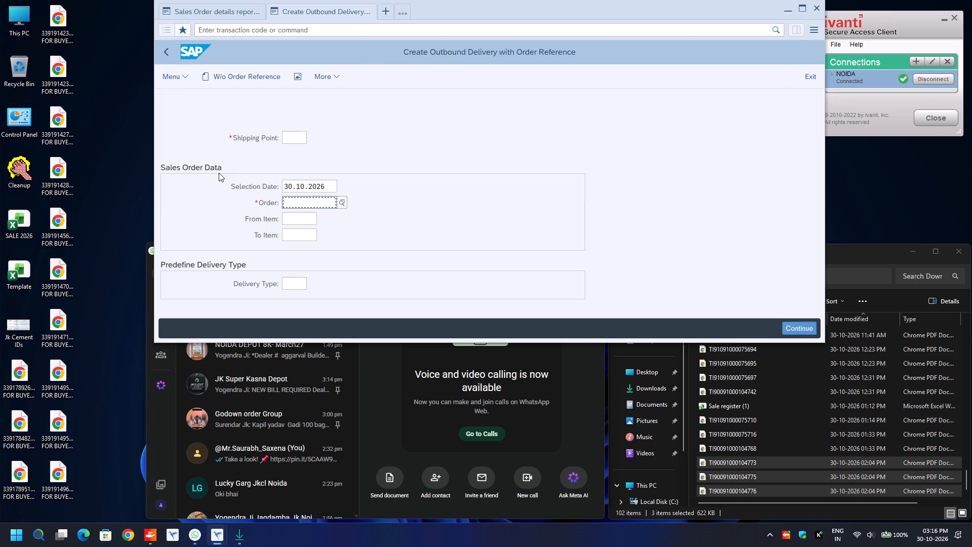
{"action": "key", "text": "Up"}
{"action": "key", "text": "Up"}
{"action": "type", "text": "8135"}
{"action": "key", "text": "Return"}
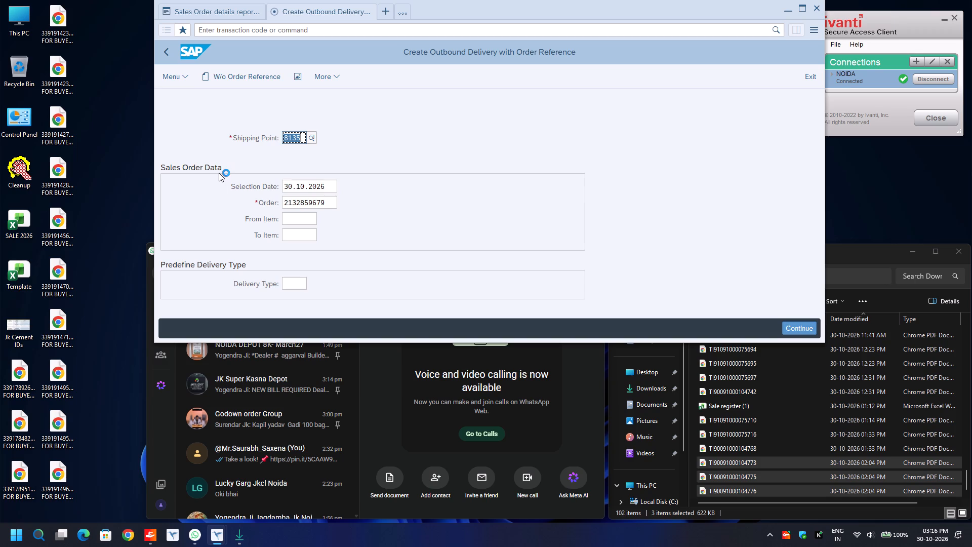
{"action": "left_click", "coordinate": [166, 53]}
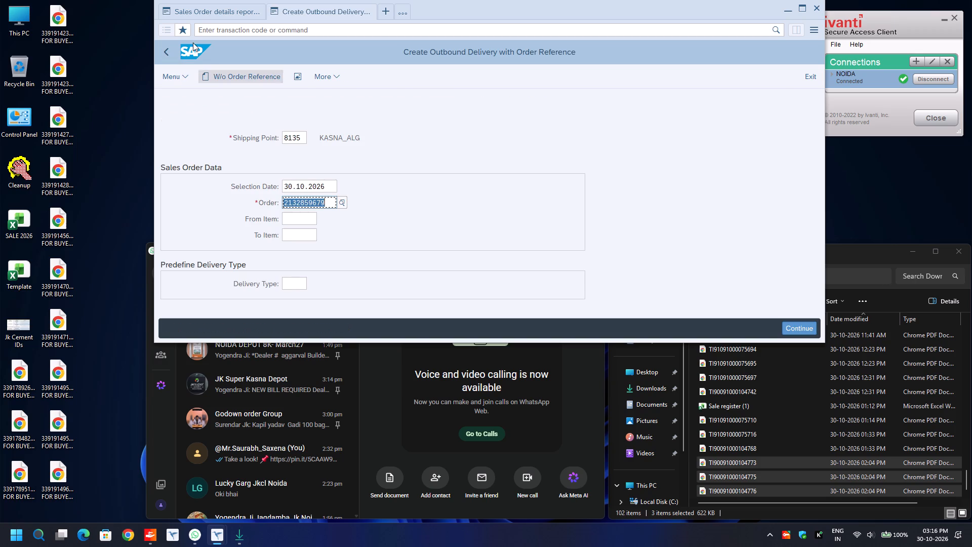
Return to the sales order details report listing.
{"action": "left_click", "coordinate": [193, 6]}
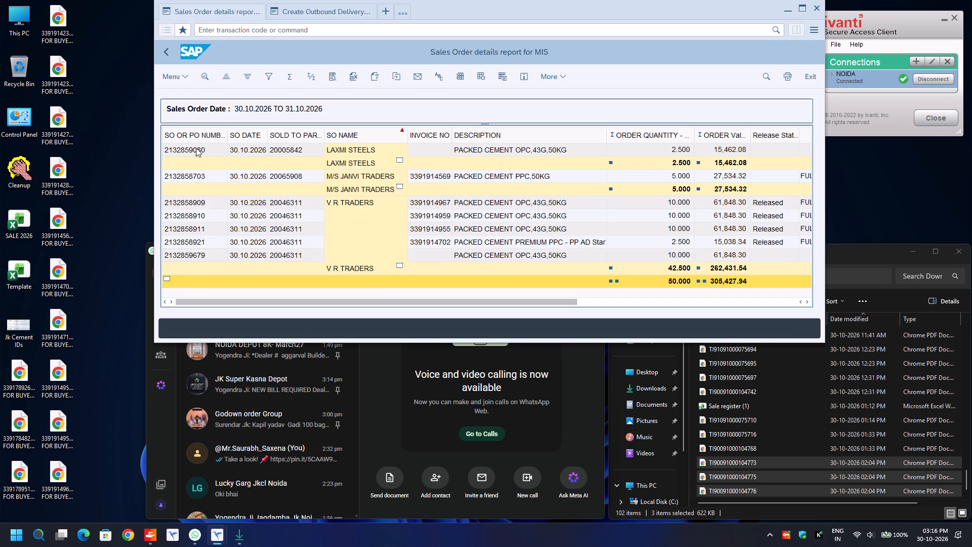
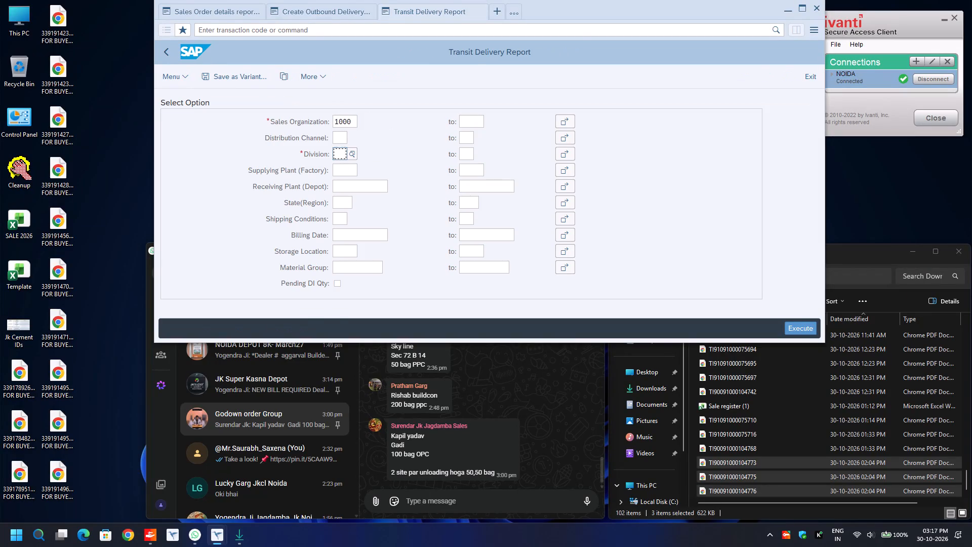
Run the Transit Delivery Report for divisions 00 to 99 with receiving depot plant 8134.
{"action": "key", "text": "BackSpace"}
{"action": "key", "text": "Down"}
{"action": "key", "text": "Return"}
{"action": "key", "text": "Tab"}
{"action": "key", "text": "BackSpace"}
{"action": "key", "text": "Down"}
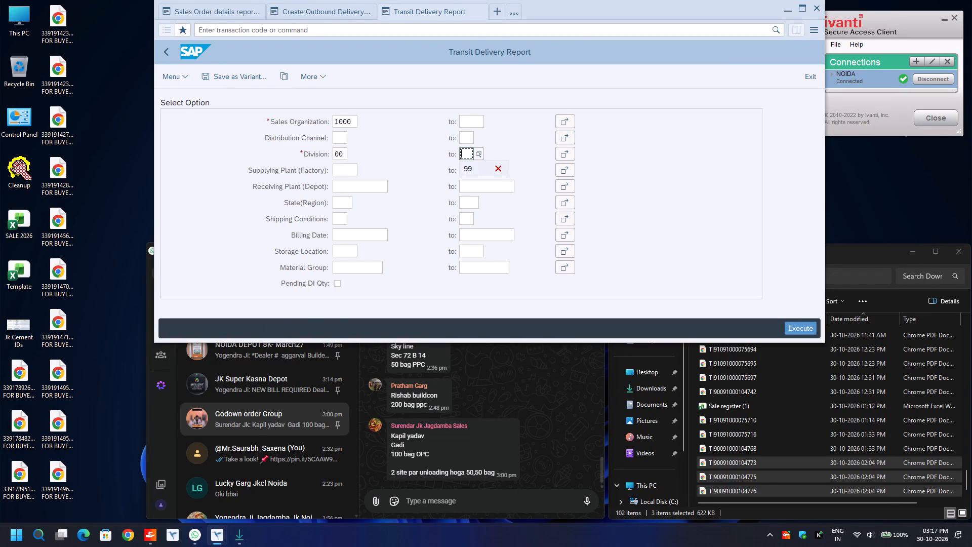
{"action": "key", "text": "Return"}
{"action": "key", "text": "Tab"}
{"action": "key", "text": "Tab"}
{"action": "key", "text": "Down"}
{"action": "type", "text": "8134"}
{"action": "key", "text": "F8"}
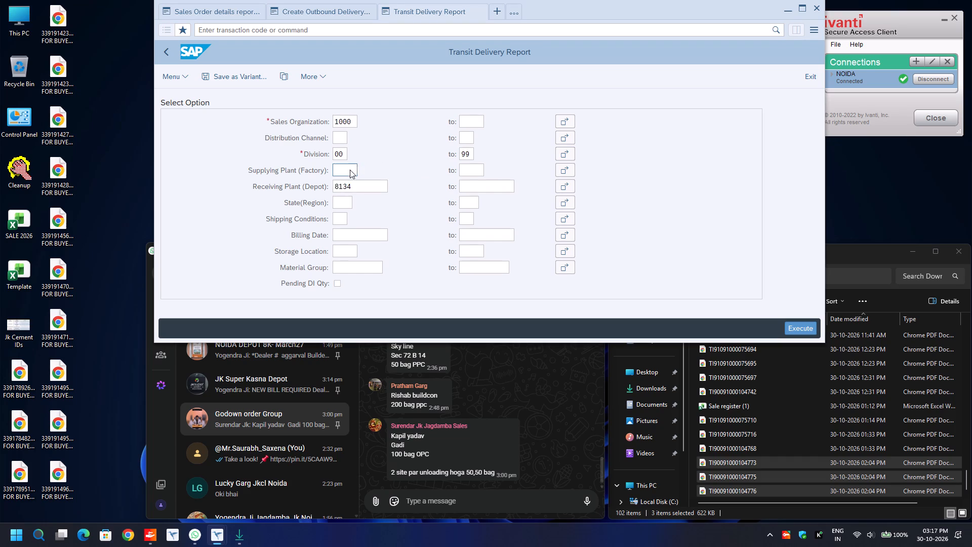
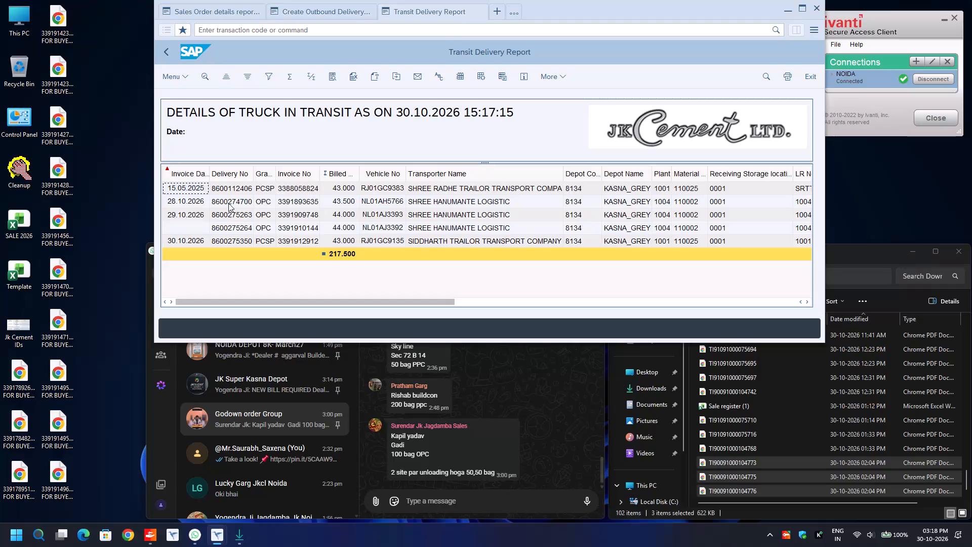
{"action": "left_click", "coordinate": [230, 200]}
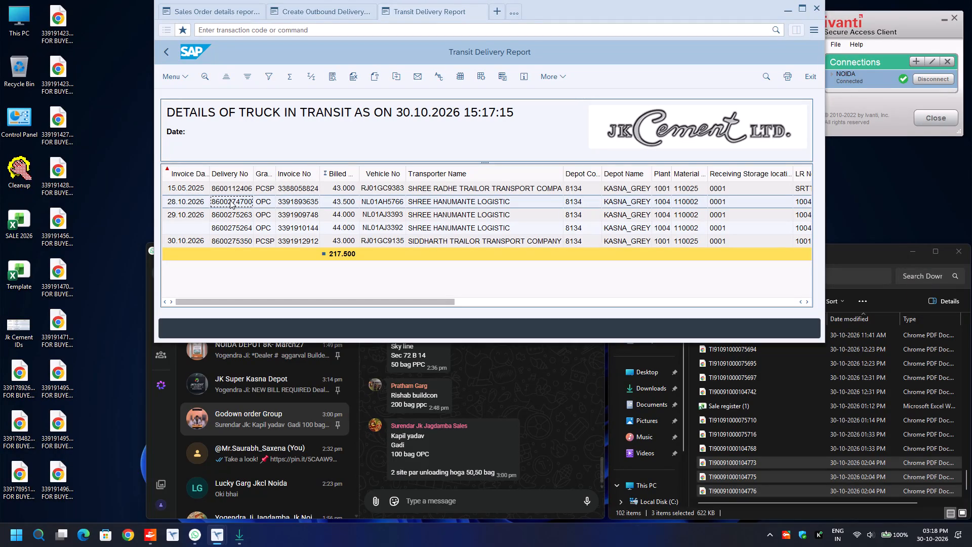
{"action": "key", "text": "ctrl+y"}
{"action": "key", "text": "ctrl+c"}
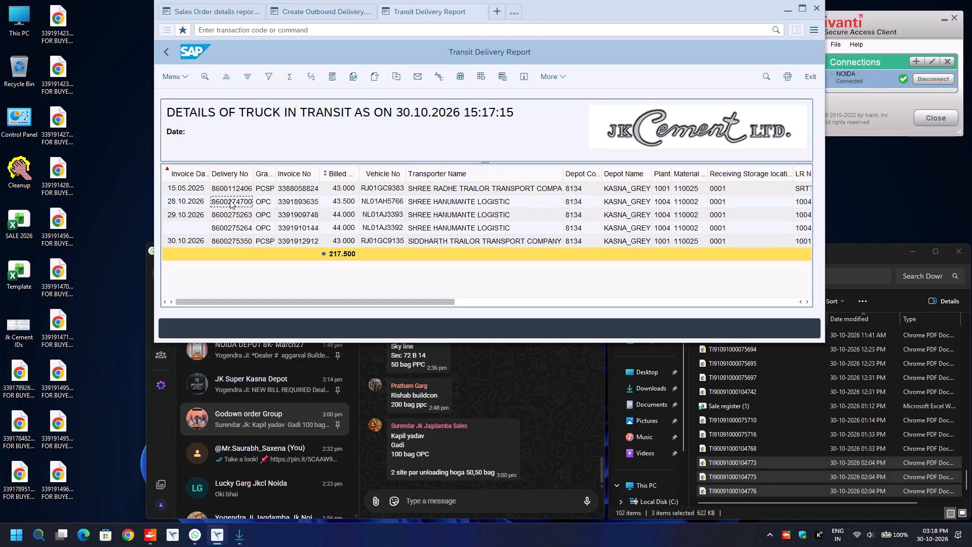
{"action": "key", "text": "ctrl+n"}
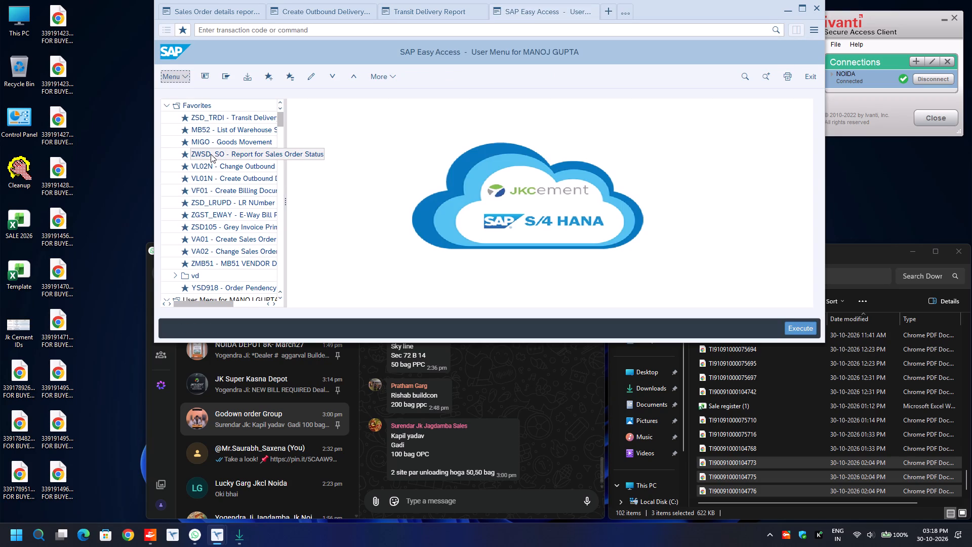
{"action": "left_click", "coordinate": [211, 152]}
{"action": "key", "text": "Up"}
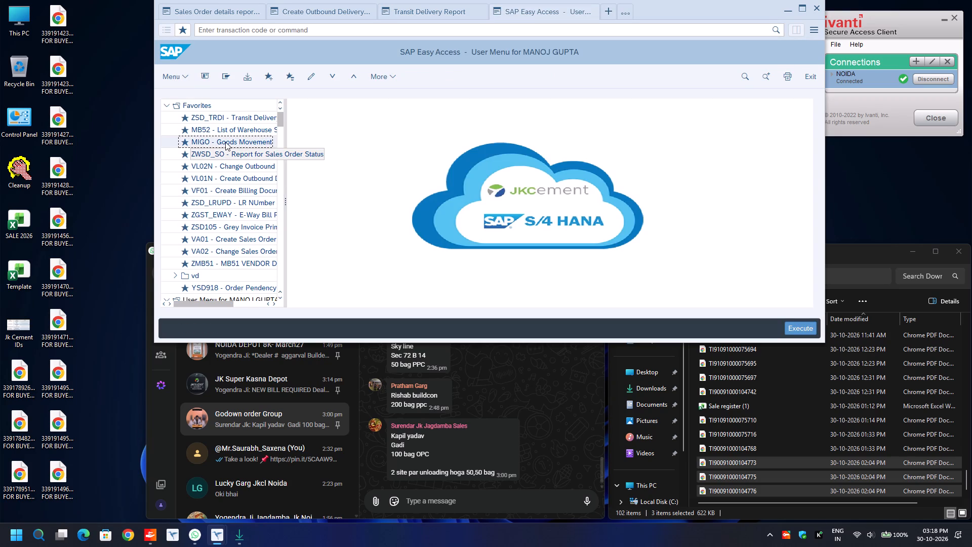
{"action": "key", "text": "Return"}
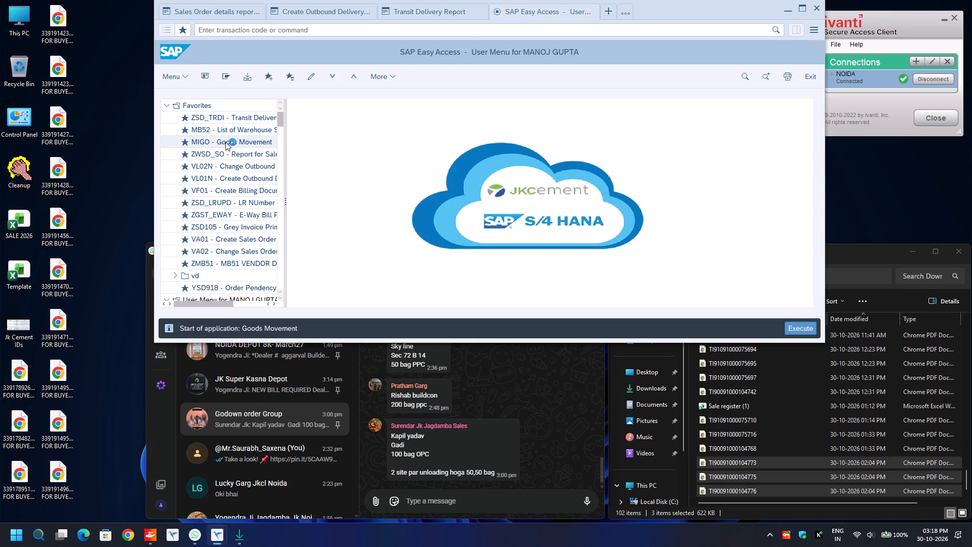
{"action": "key", "text": "ctrl+v"}
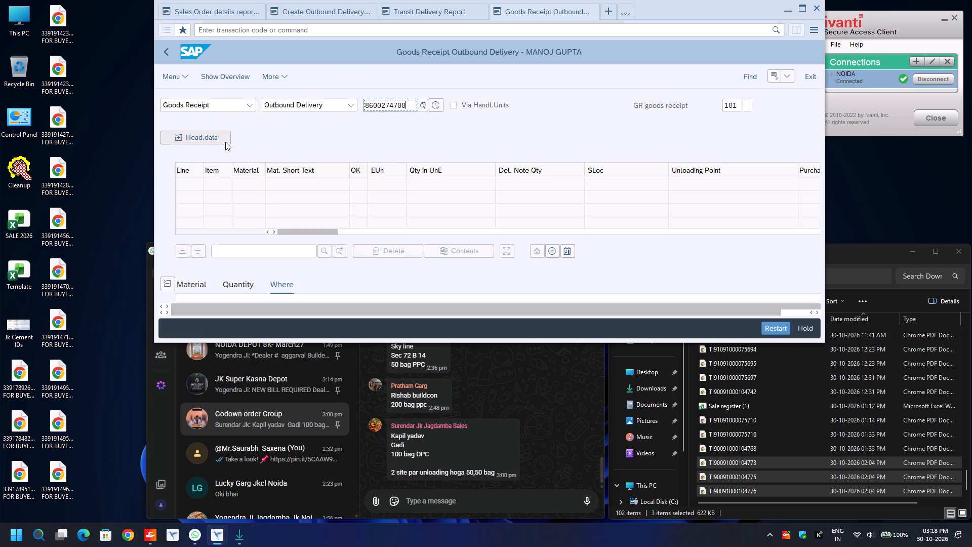
{"action": "key", "text": "Return"}
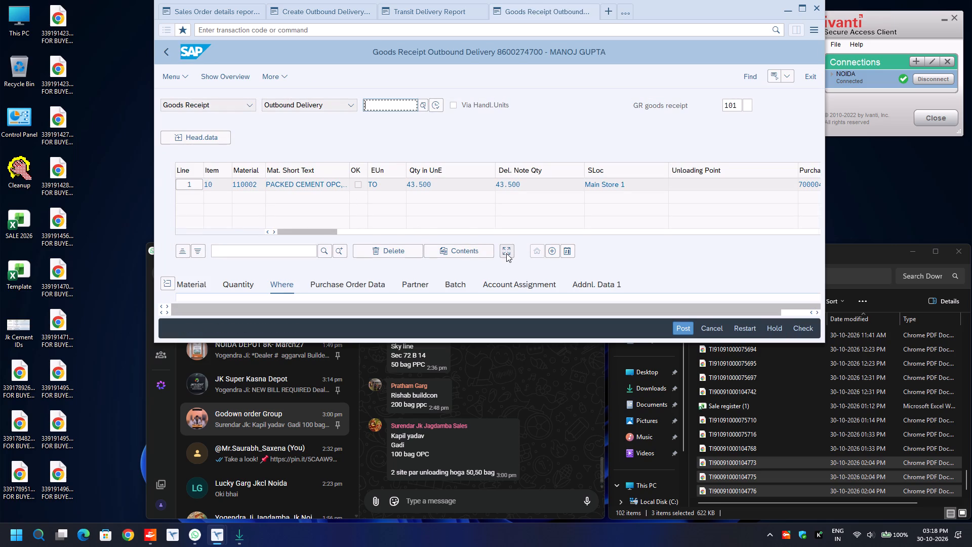
Distribute a quantity of 20 TO on the first line of the packed OPC cement item and adopt it.
{"action": "left_click", "coordinate": [506, 253]}
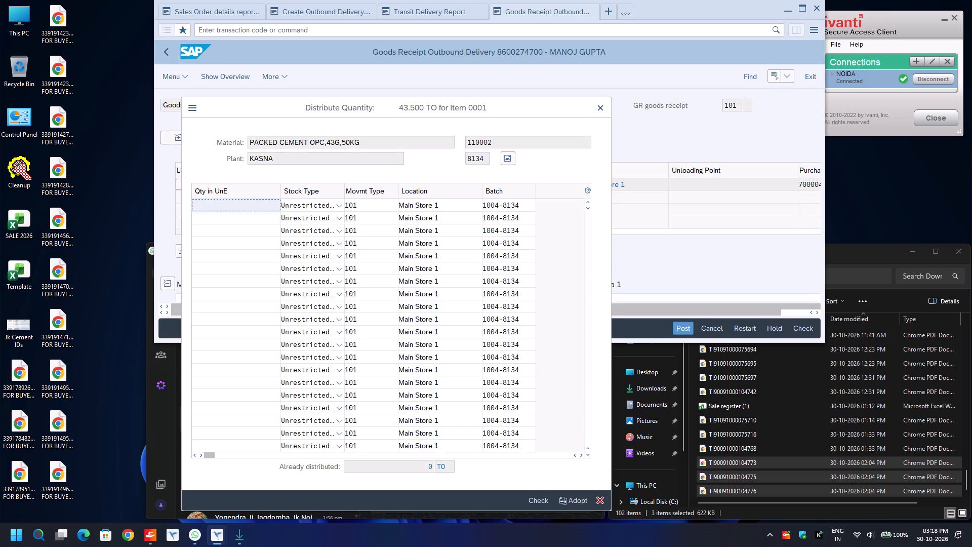
{"action": "type", "text": "20"}
{"action": "left_click", "coordinate": [573, 499]}
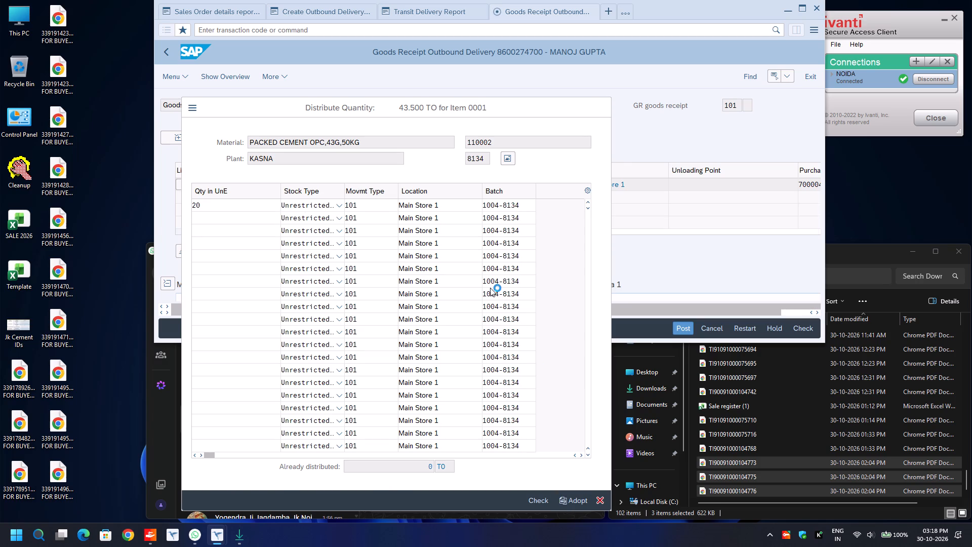
{"action": "scroll", "coordinate": [376, 241], "scroll_direction": "down", "scroll_amount": 2}
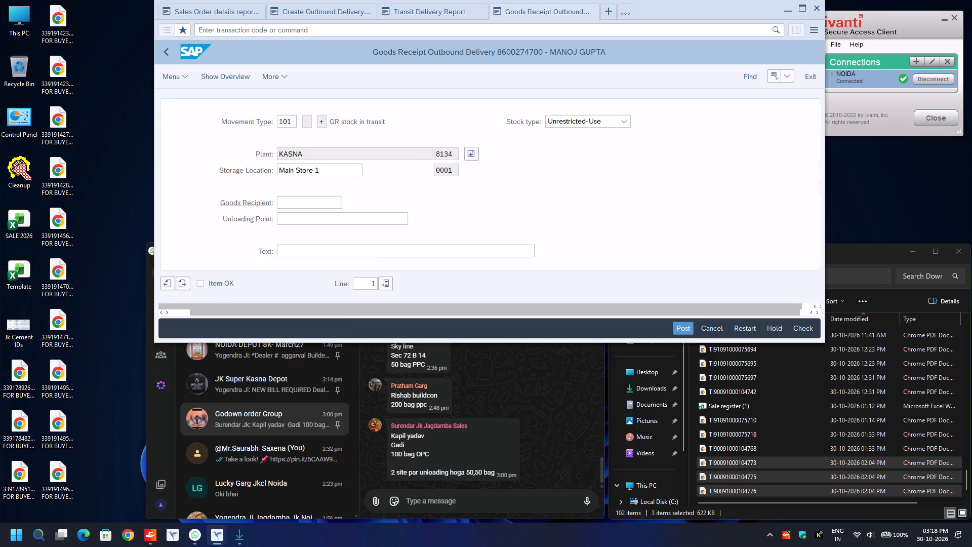
{"action": "scroll", "coordinate": [376, 241], "scroll_direction": "down", "scroll_amount": 1}
{"action": "left_click", "coordinate": [184, 281]}
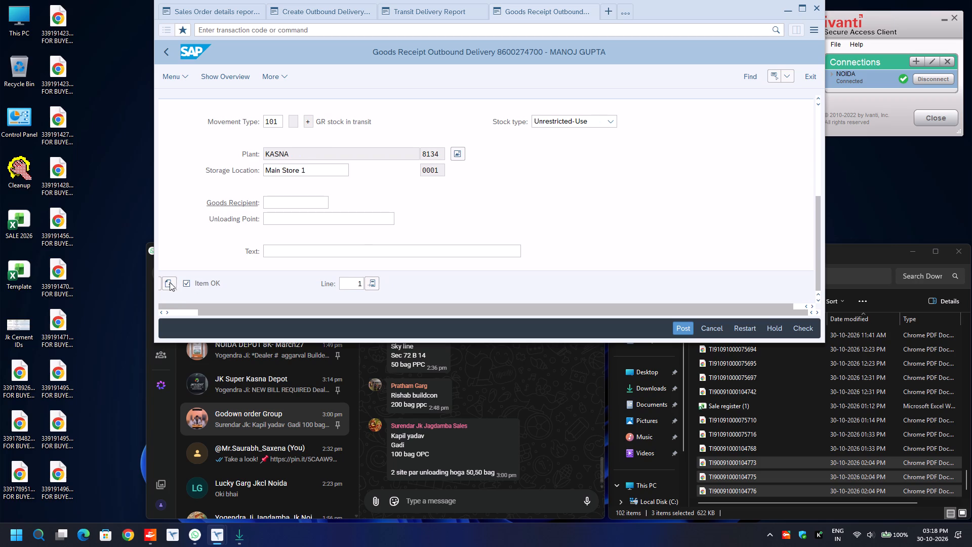
{"action": "left_click", "coordinate": [169, 282]}
{"action": "key", "text": "ctrl+s"}
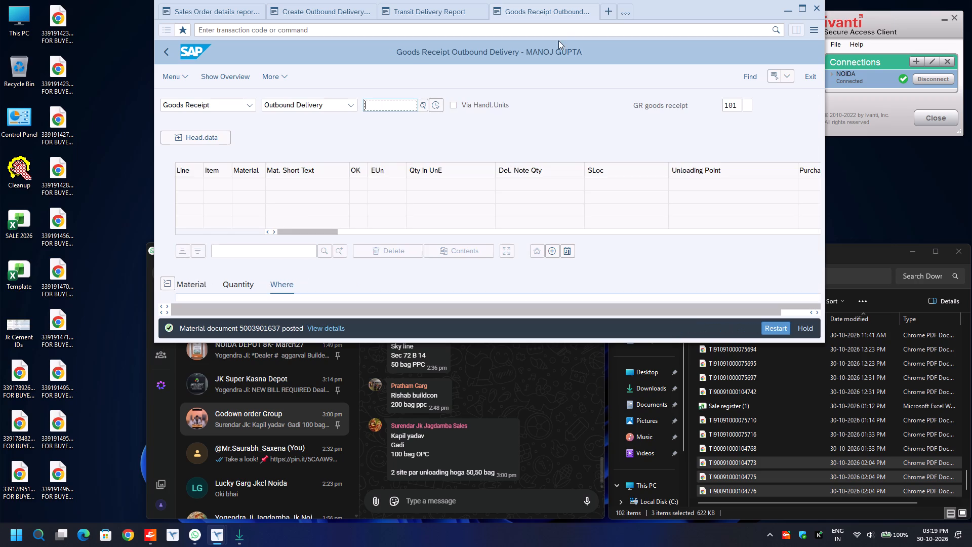
Close the Goods Receipt and Transit Delivery Report sessions.
{"action": "left_click", "coordinate": [594, 10]}
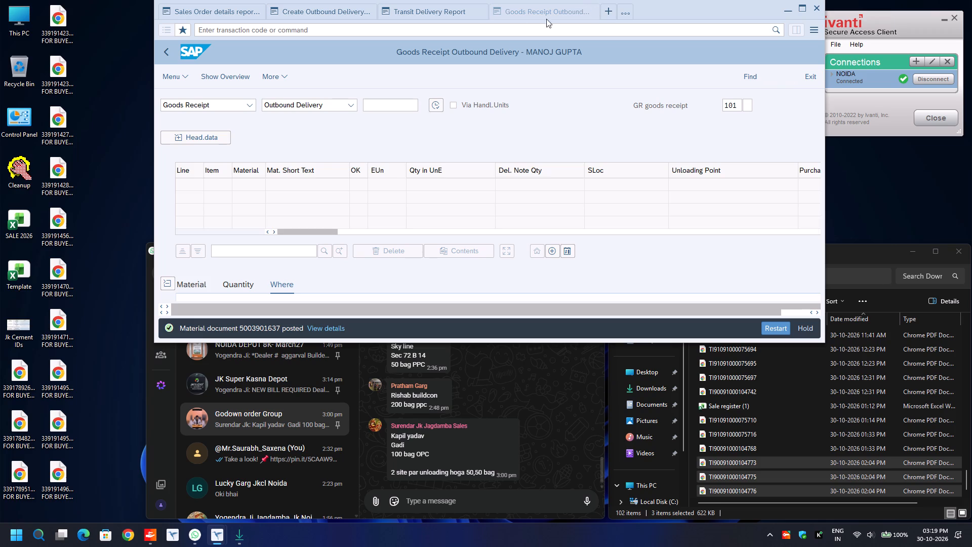
{"action": "left_click", "coordinate": [482, 12]}
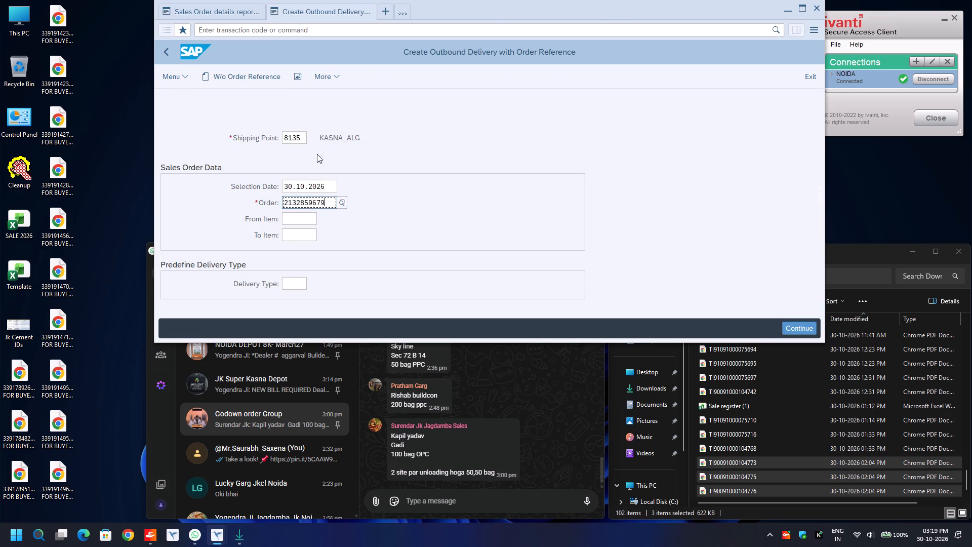
{"action": "left_click", "coordinate": [231, 11]}
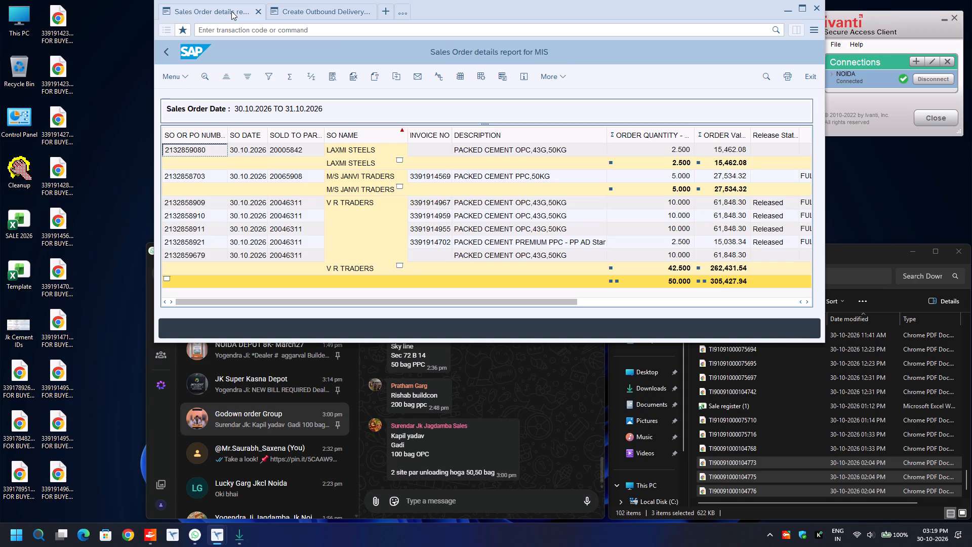
{"action": "left_click", "coordinate": [211, 148]}
{"action": "key", "text": "ctrl+y"}
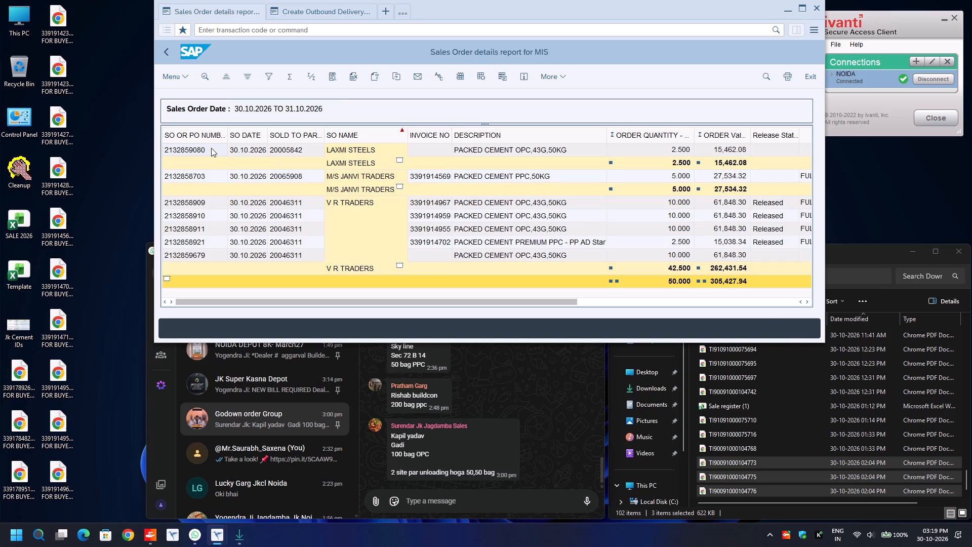
{"action": "key", "text": "ctrl+c"}
{"action": "left_click", "coordinate": [305, 10]}
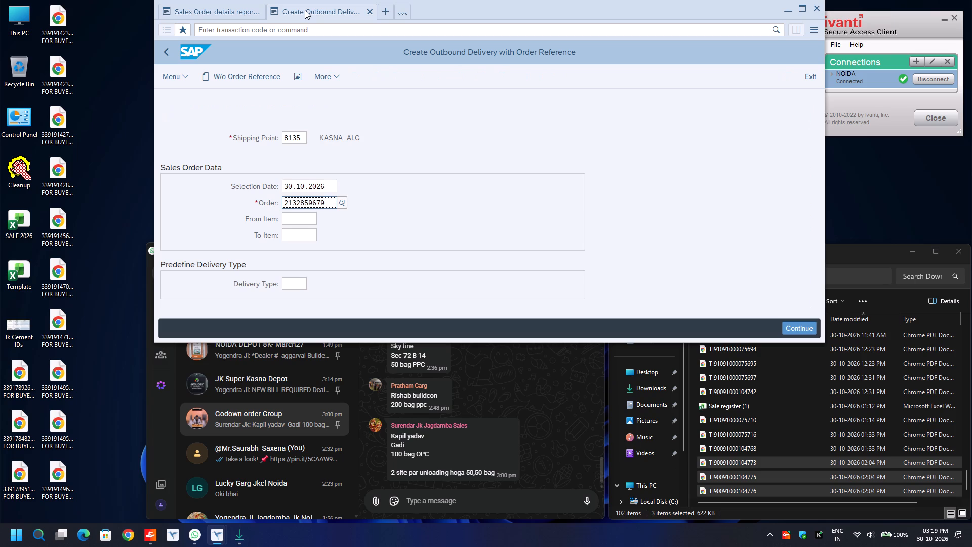
{"action": "key", "text": "ctrl+a"}
{"action": "key", "text": "ctrl+v"}
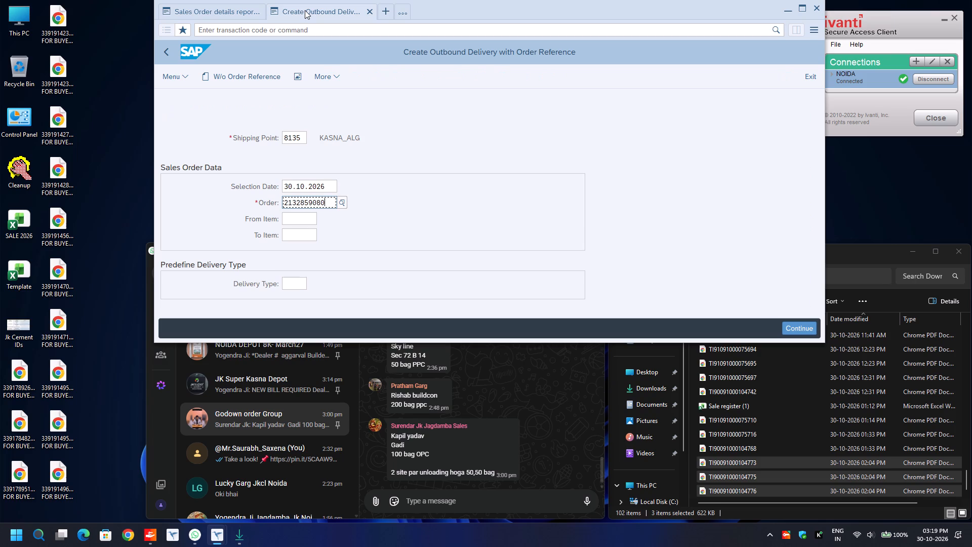
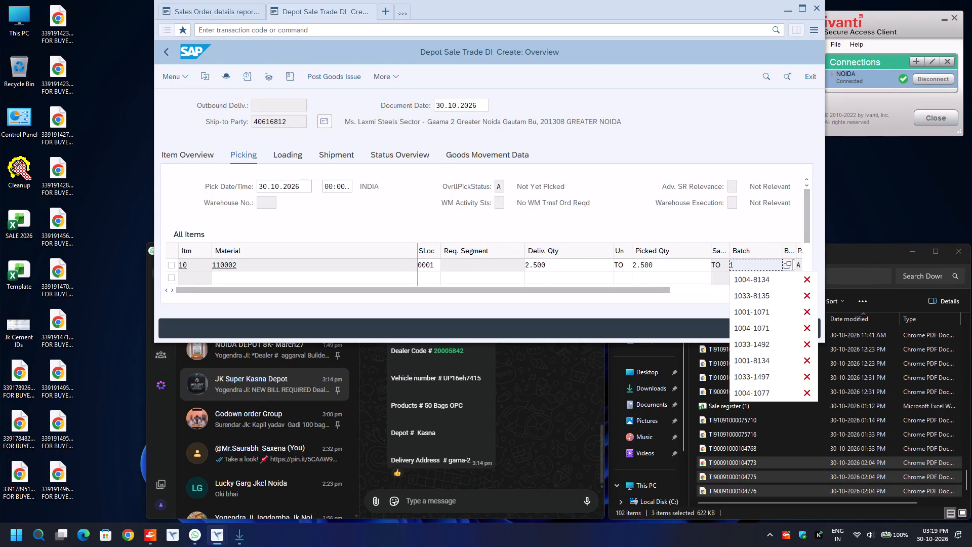
Assign batch 1004-8134 to item 10 of material 110002 in the delivery's picking data.
{"action": "type", "text": "004"}
{"action": "key", "text": "Down"}
{"action": "key", "text": "Return"}
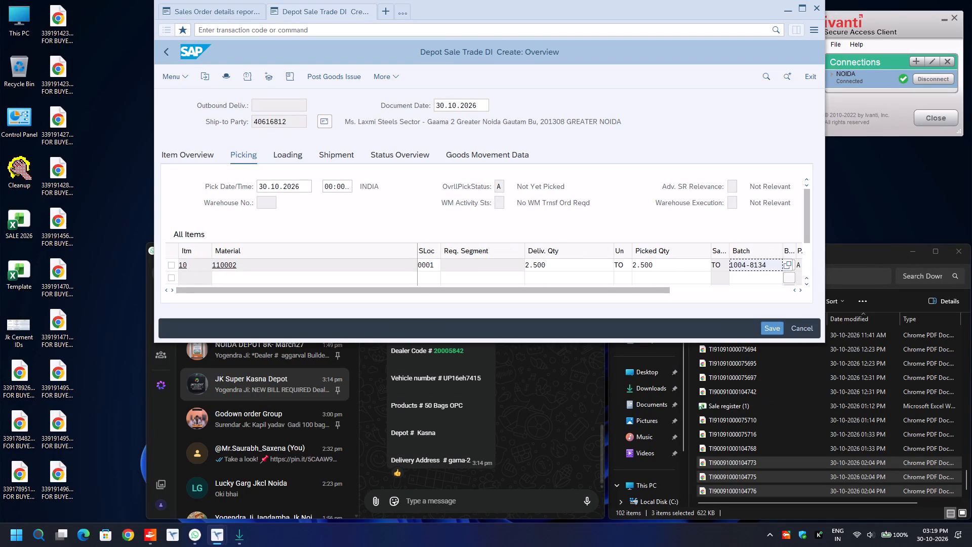
In the delivery header's additional data, set the transport mode to ROAD and Road Transporter1 to 220000967.
{"action": "key", "text": "F8"}
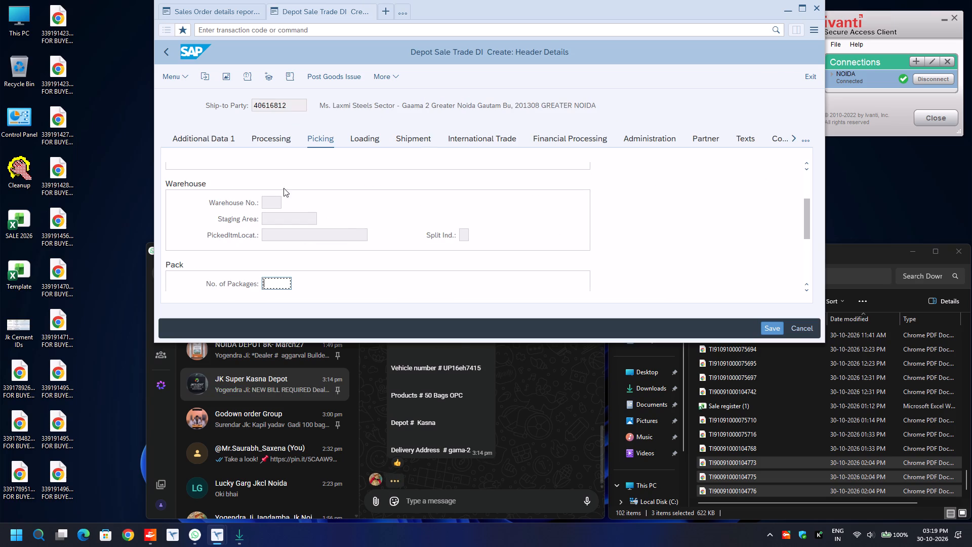
{"action": "left_click", "coordinate": [217, 141]}
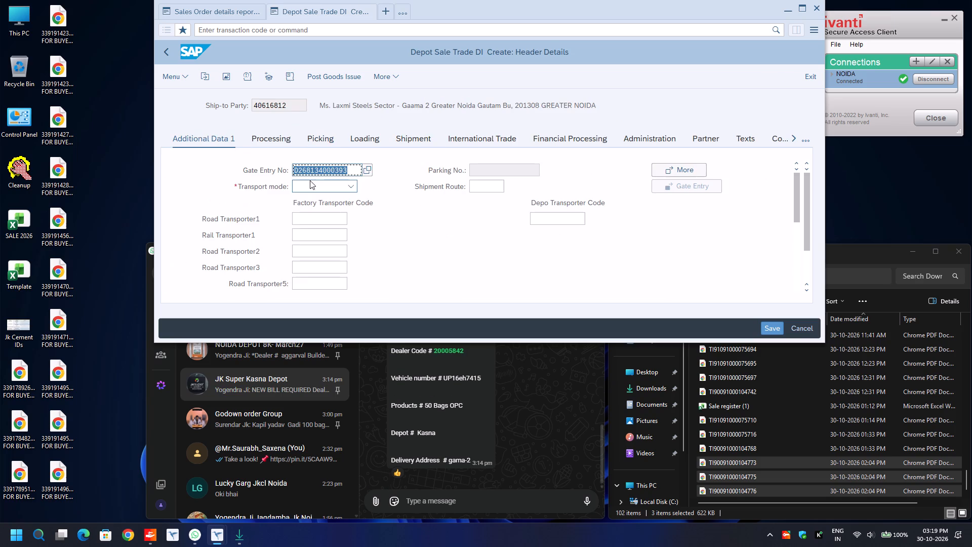
{"action": "left_click", "coordinate": [346, 185]}
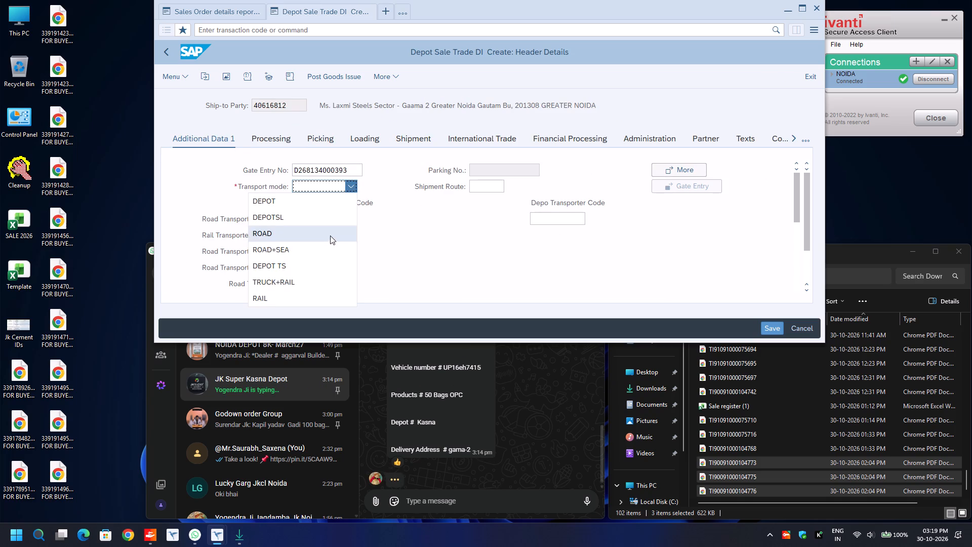
{"action": "left_click", "coordinate": [330, 236]}
{"action": "left_click", "coordinate": [324, 218]}
{"action": "key", "text": "BackSpace"}
{"action": "key", "text": "Down"}
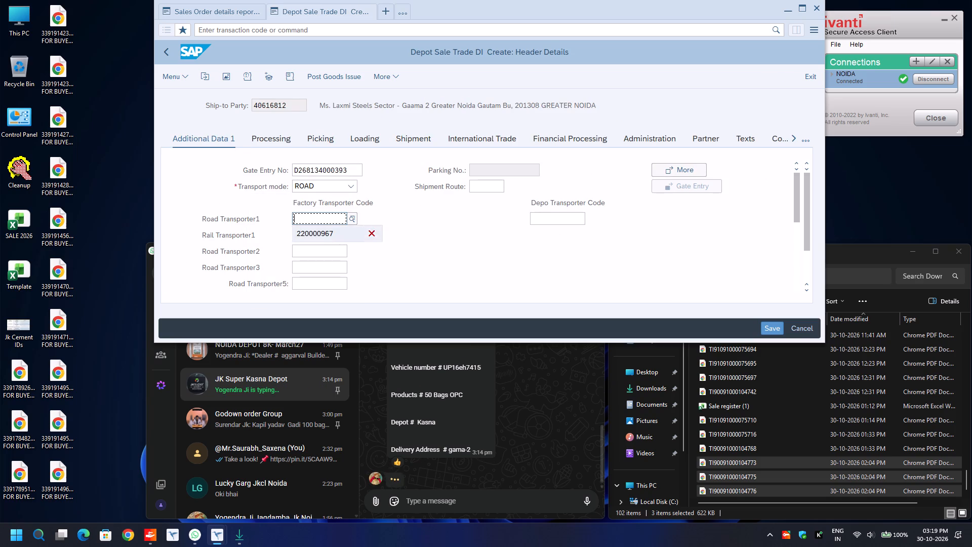
{"action": "key", "text": "Return"}
{"action": "key", "text": "Return"}
In the e-way bill data, set the transport mode to Road and fill in the distance from a previous entry.
{"action": "type", "text": "ro"}
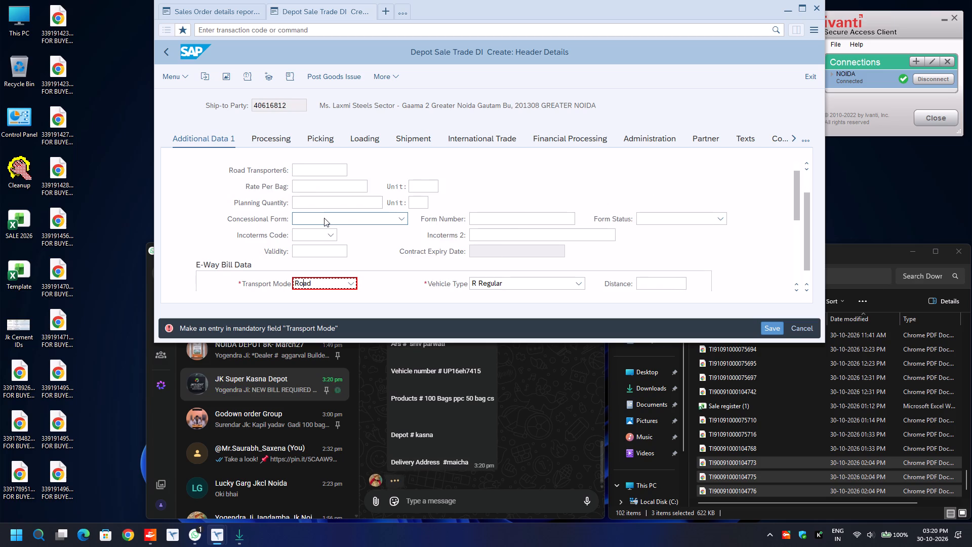
{"action": "key", "text": "Tab"}
{"action": "key", "text": "Tab"}
{"action": "key", "text": "BackSpace"}
{"action": "key", "text": "Down"}
{"action": "key", "text": "Return"}
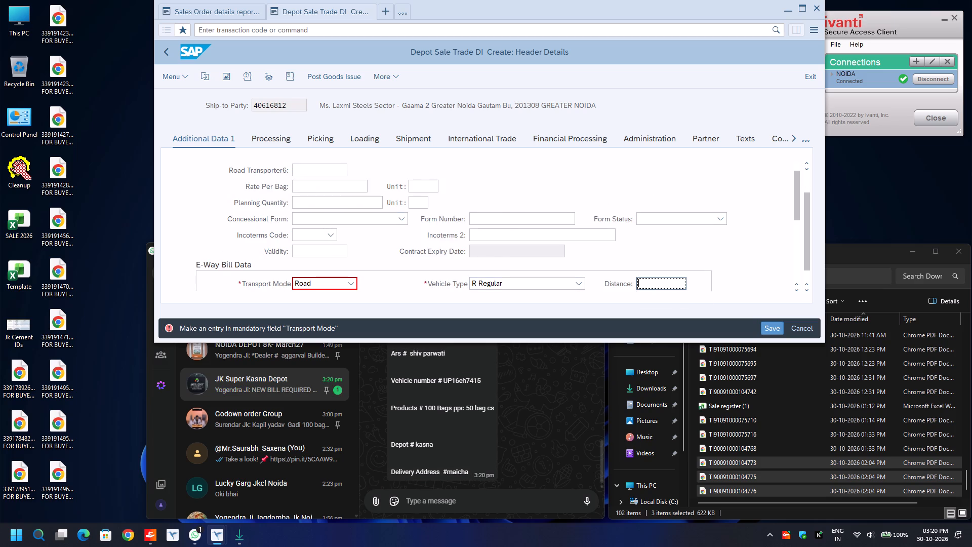
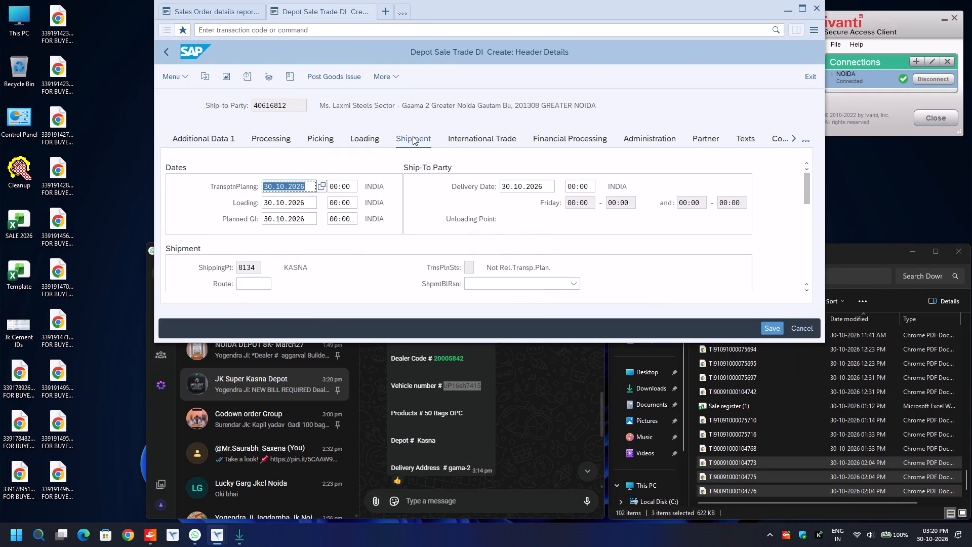
Set the route to ROUTE in the delivery header's shipment data.
{"action": "left_click", "coordinate": [253, 284]}
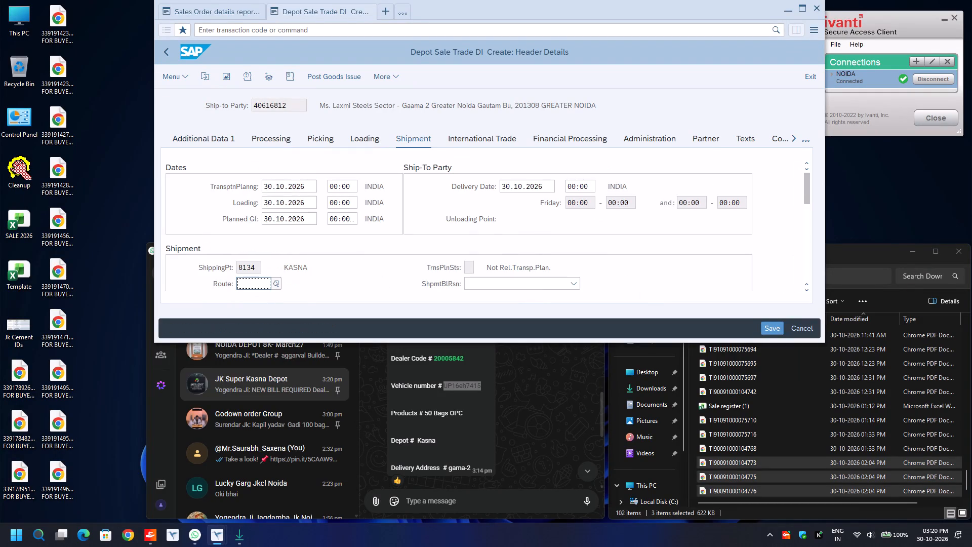
{"action": "key", "text": "BackSpace"}
{"action": "key", "text": "Down"}
{"action": "key", "text": "Return"}
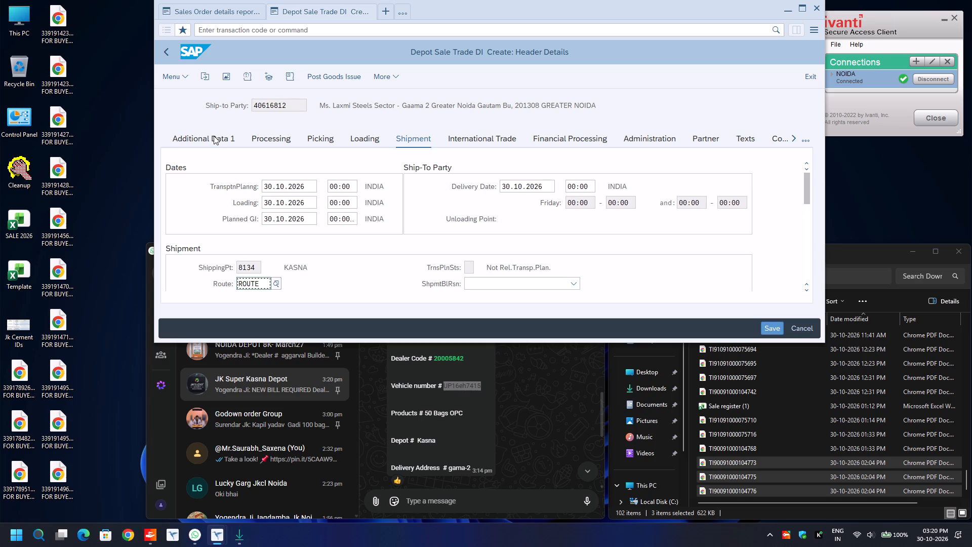
Check the transporter and truck details in the header's additional data, and post the goods issue for the delivery.
{"action": "left_click", "coordinate": [214, 136]}
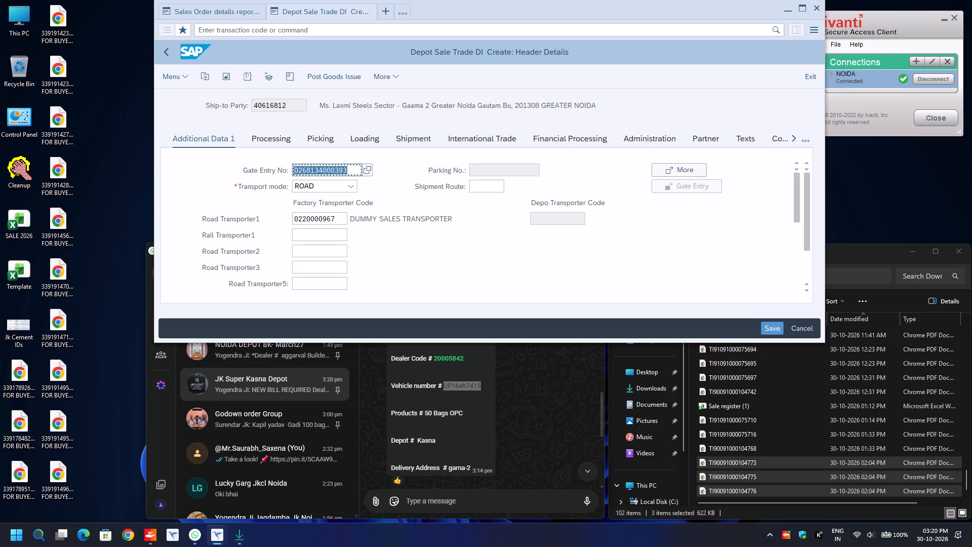
{"action": "scroll", "coordinate": [441, 231], "scroll_direction": "down", "scroll_amount": 2}
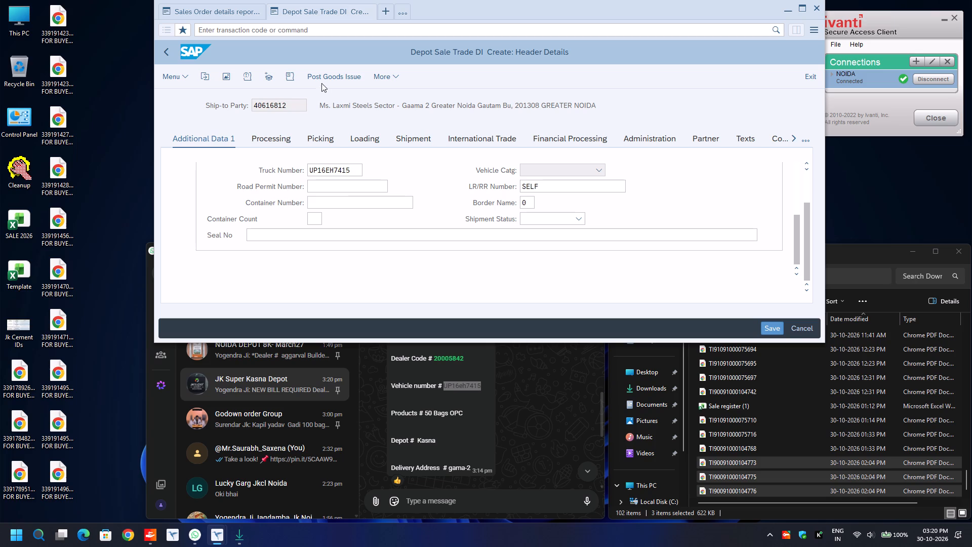
{"action": "left_click", "coordinate": [165, 50]}
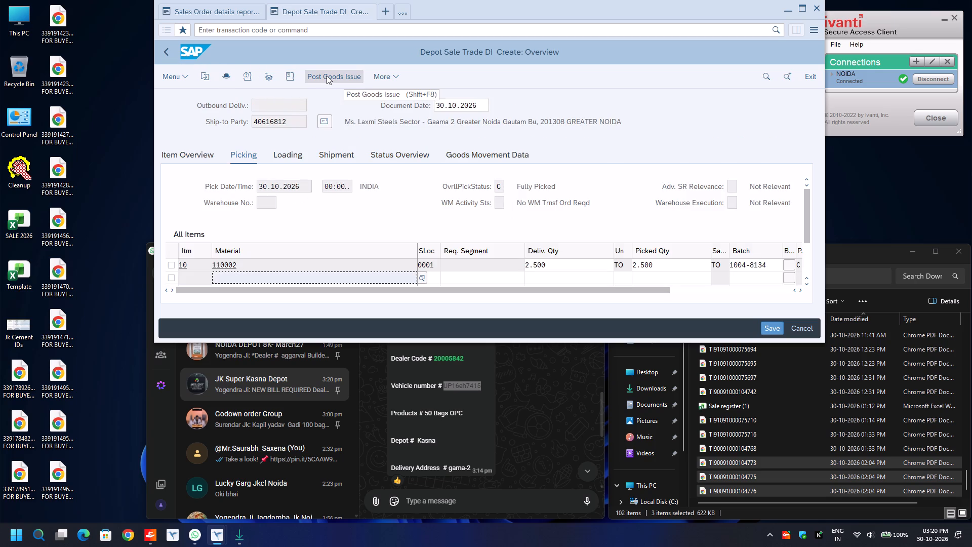
{"action": "left_click_drag", "start_coordinate": [327, 75], "coordinate": [334, 76]}
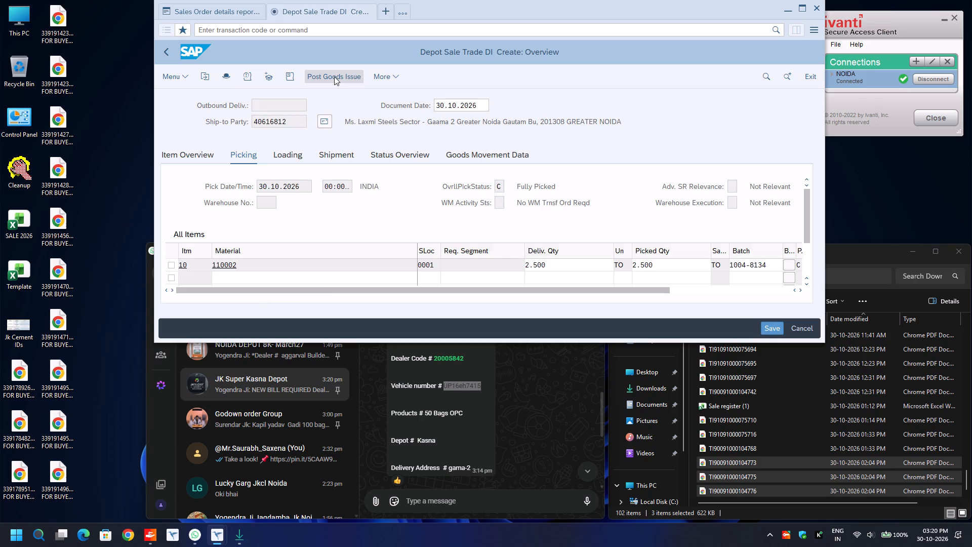
Open ZGST_EWAY in a new session and select e-Invoice, process Sales and Distribution and sales organization 1000.
{"action": "left_click", "coordinate": [386, 12]}
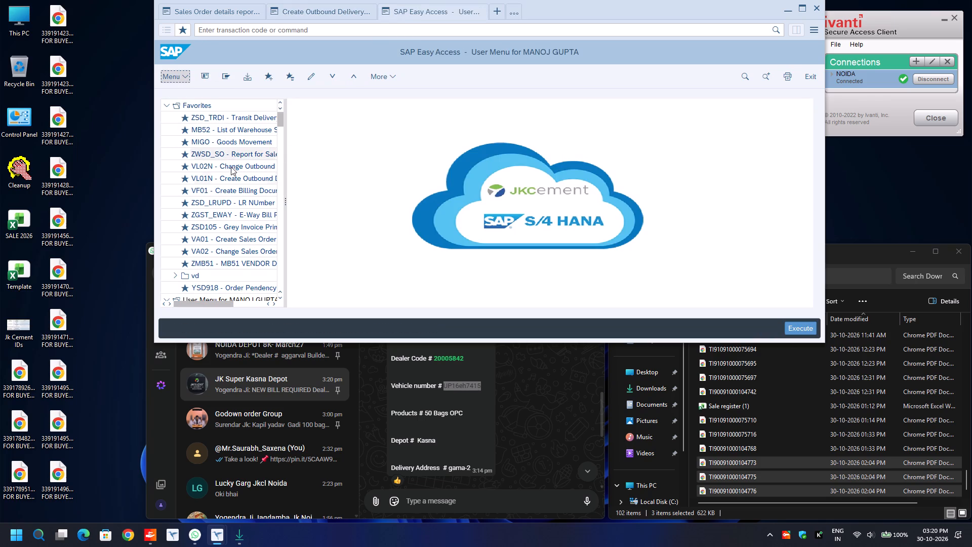
{"action": "double_click", "coordinate": [229, 213]}
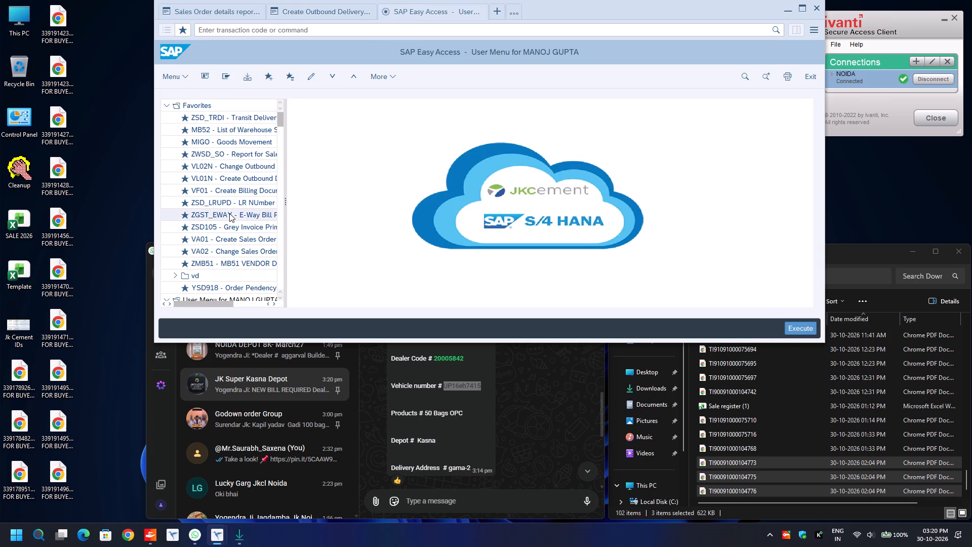
{"action": "left_click", "coordinate": [333, 136]}
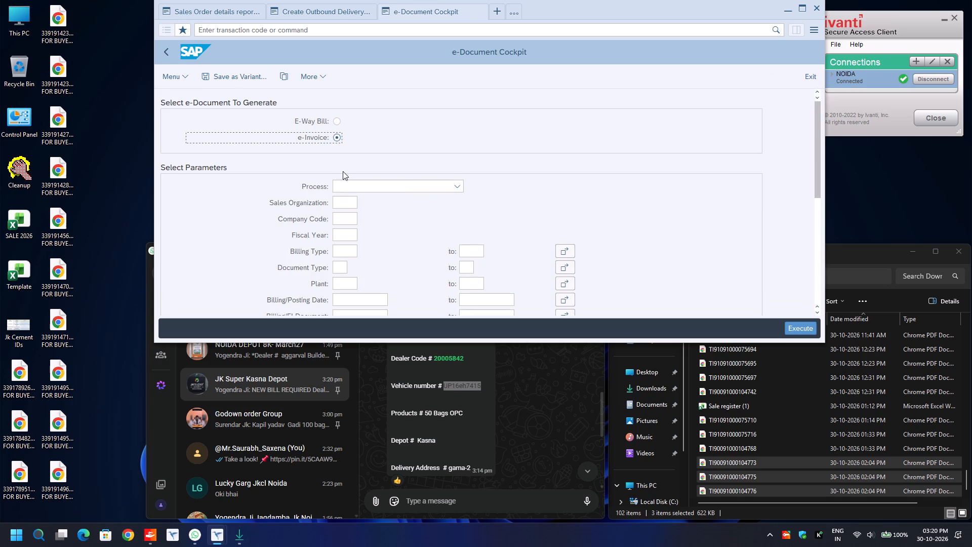
{"action": "left_click", "coordinate": [339, 185]}
{"action": "left_click", "coordinate": [341, 200]}
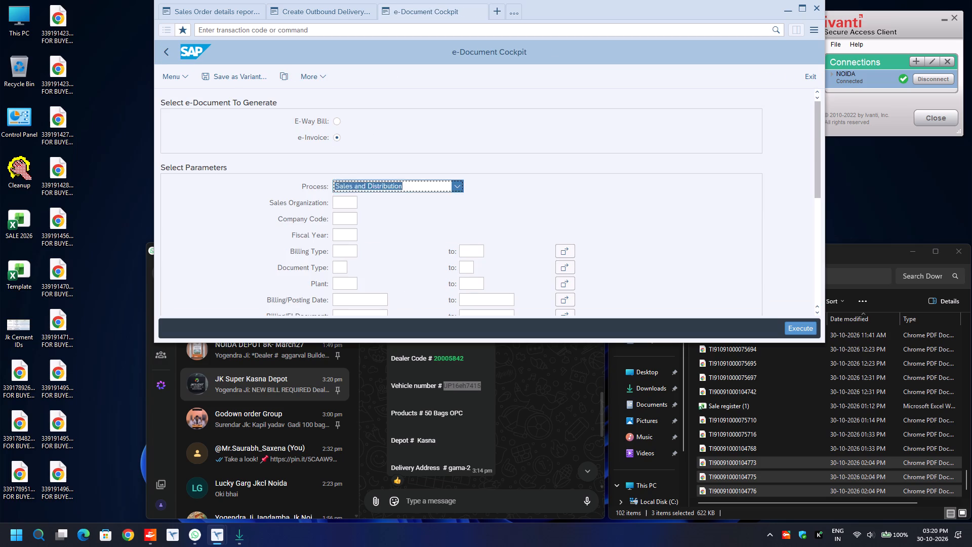
{"action": "left_click", "coordinate": [341, 200]}
{"action": "key", "text": "BackSpace"}
{"action": "key", "text": "Down"}
{"action": "key", "text": "Return"}
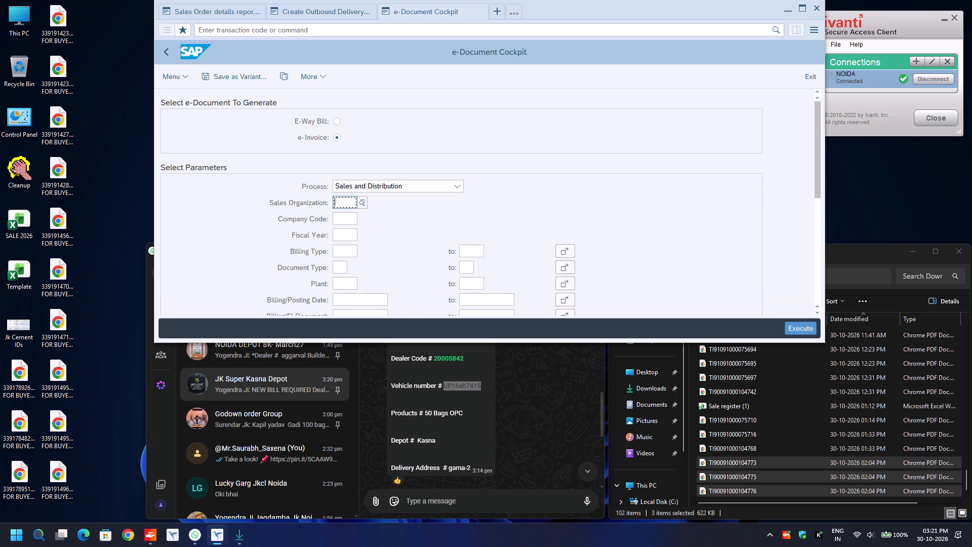
Set the e-document selection to plant 8134 and billing/posting date 29.10.2026.
{"action": "left_click", "coordinate": [344, 282]}
{"action": "type", "text": "813"}
{"action": "key", "text": "4"}
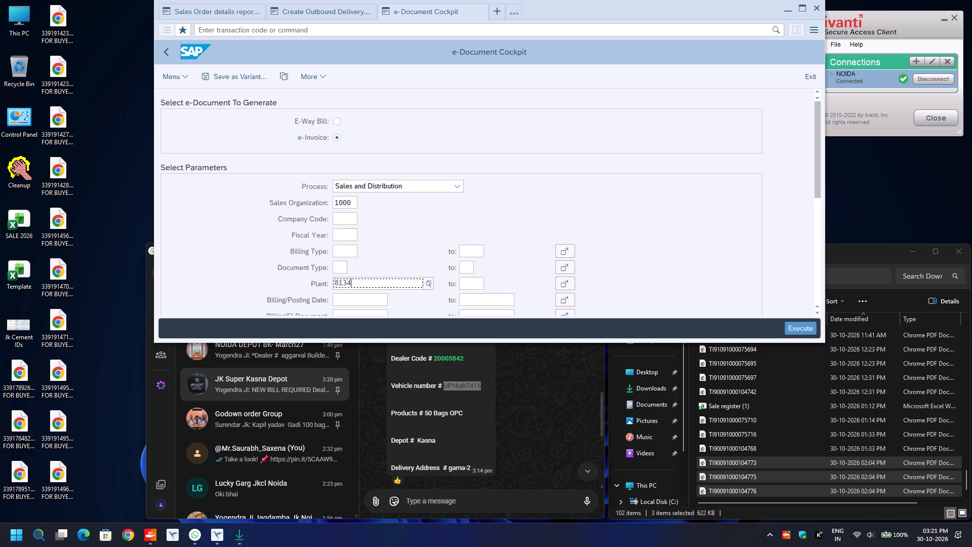
{"action": "key", "text": "Return"}
{"action": "key", "text": "Down"}
{"action": "key", "text": "BackSpace"}
{"action": "key", "text": "Down"}
{"action": "key", "text": "Return"}
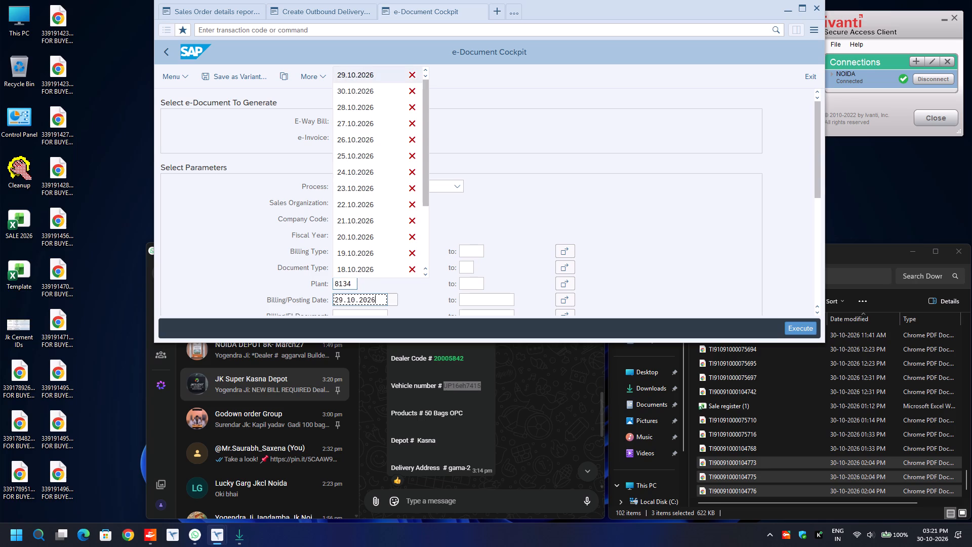
Choose the Status Report and e-Invoice with E-Way Bill options and run the report.
{"action": "scroll", "coordinate": [344, 282], "scroll_direction": "down", "scroll_amount": 8}
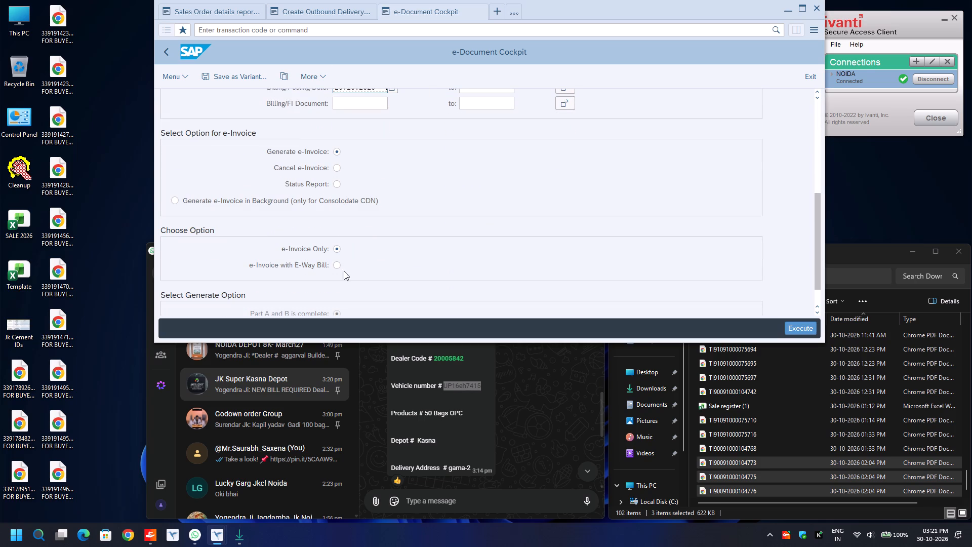
{"action": "left_click", "coordinate": [333, 183]}
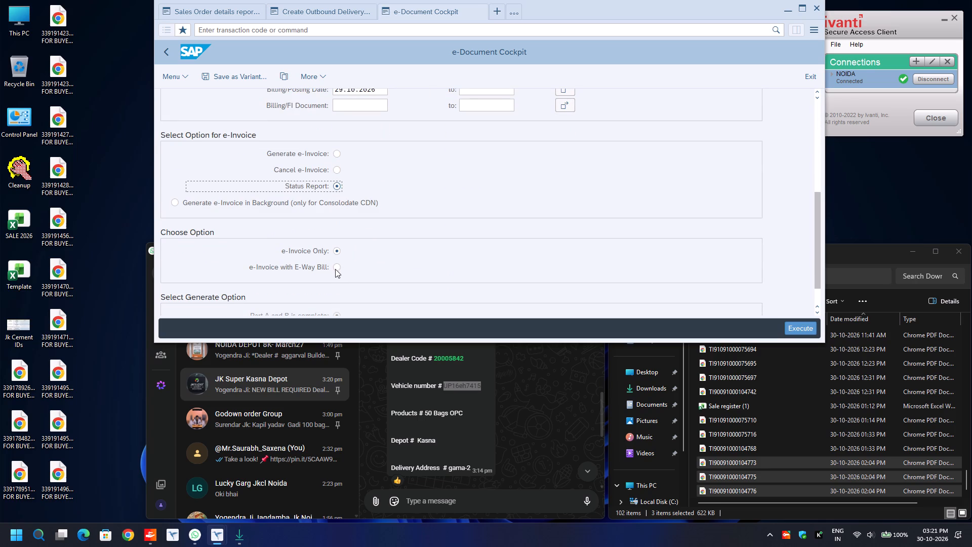
{"action": "left_click", "coordinate": [335, 269]}
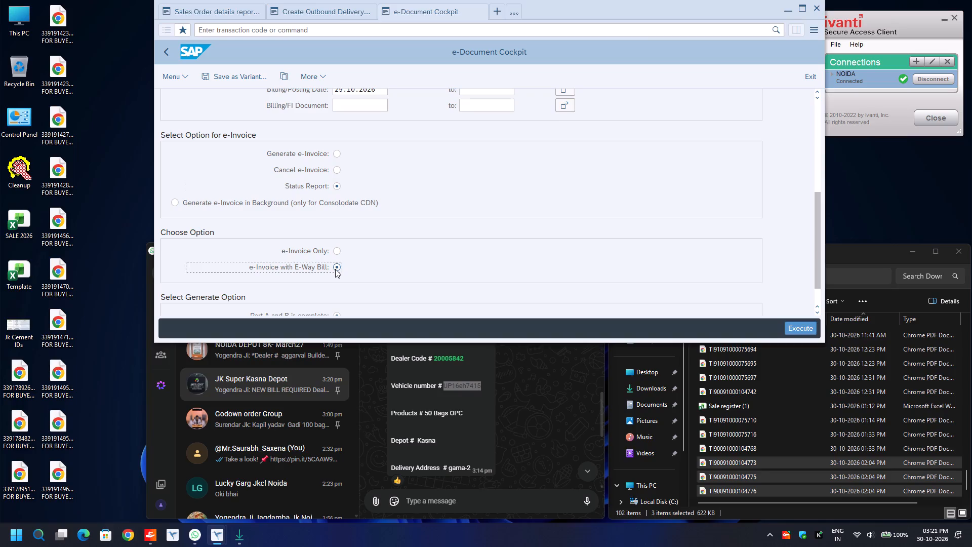
{"action": "key", "text": "F8"}
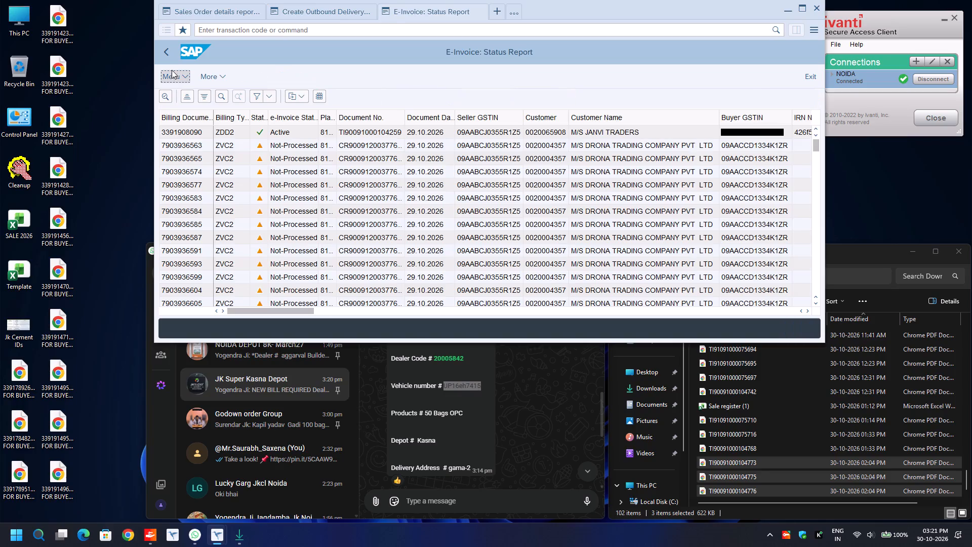
Change the billing/posting date to 30.10.2026 and rerun the e-invoice status report.
{"action": "left_click", "coordinate": [165, 51]}
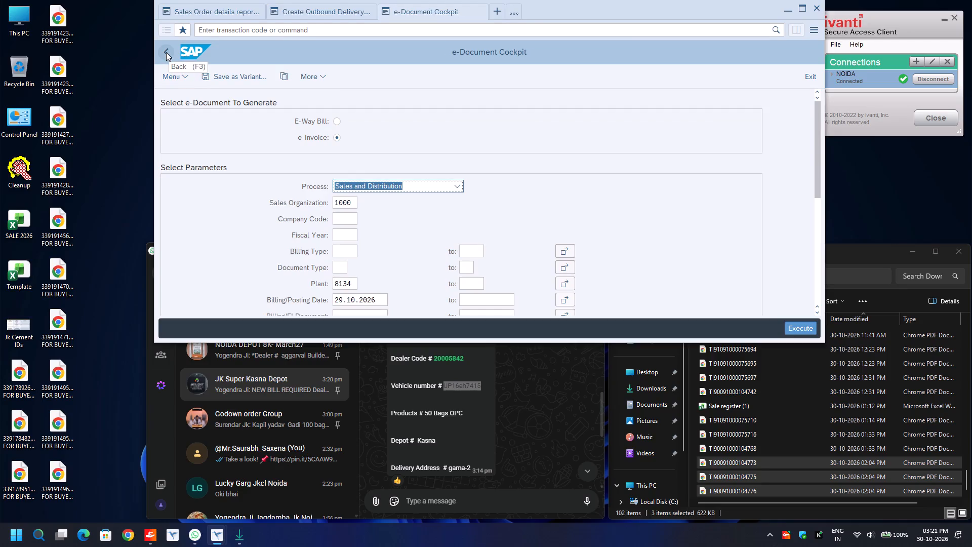
{"action": "key", "text": "F8"}
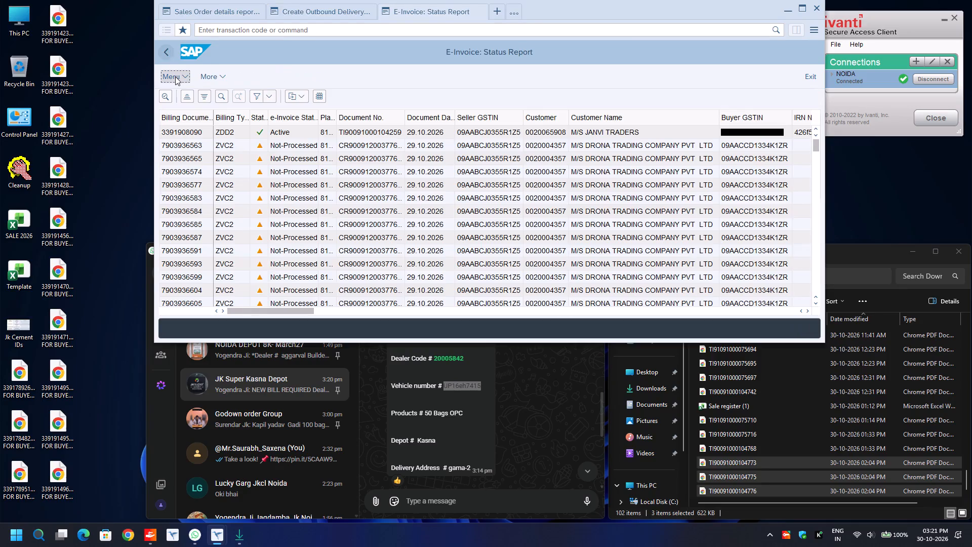
{"action": "left_click", "coordinate": [167, 48]}
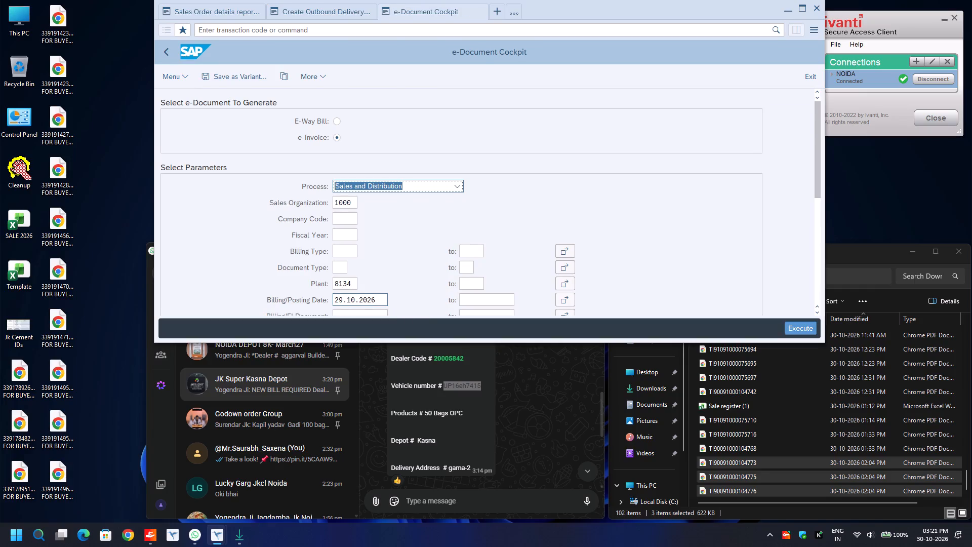
{"action": "left_click_drag", "start_coordinate": [342, 300], "coordinate": [316, 297]}
{"action": "type", "text": "30"}
{"action": "key", "text": "F8"}
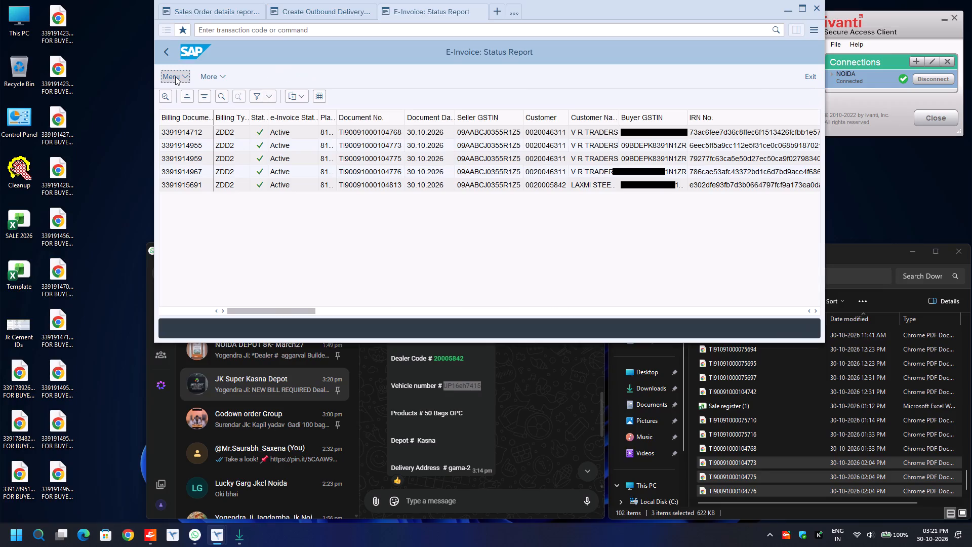
{"action": "scroll", "coordinate": [340, 203], "scroll_direction": "down", "scroll_amount": 9}
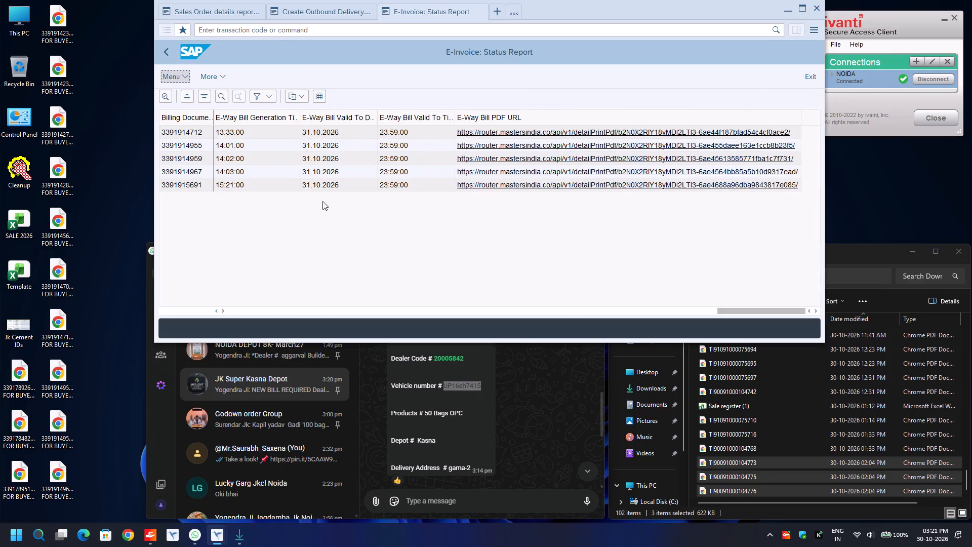
{"action": "left_click", "coordinate": [183, 184]}
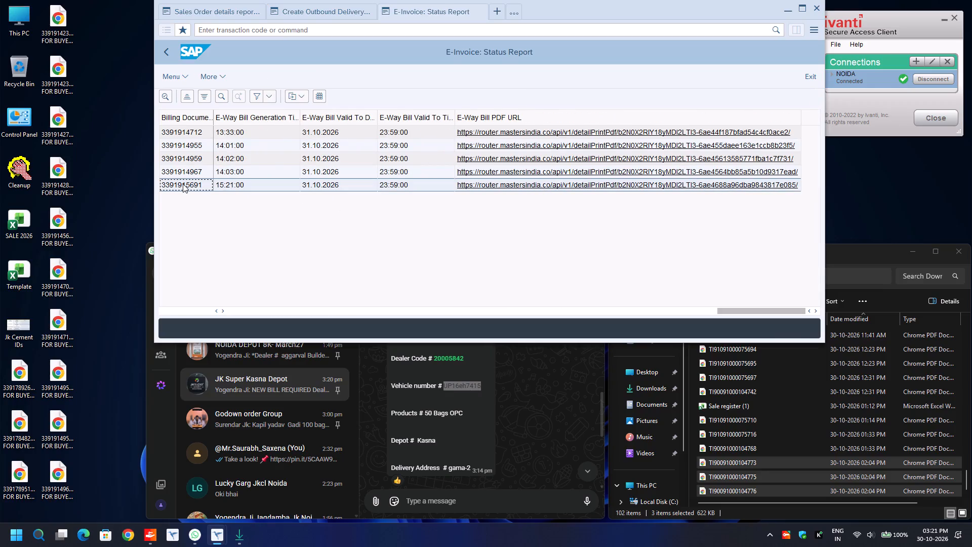
{"action": "key", "text": "ctrl+y"}
{"action": "key", "text": "ctrl+c"}
{"action": "key", "text": "ctrl+n"}
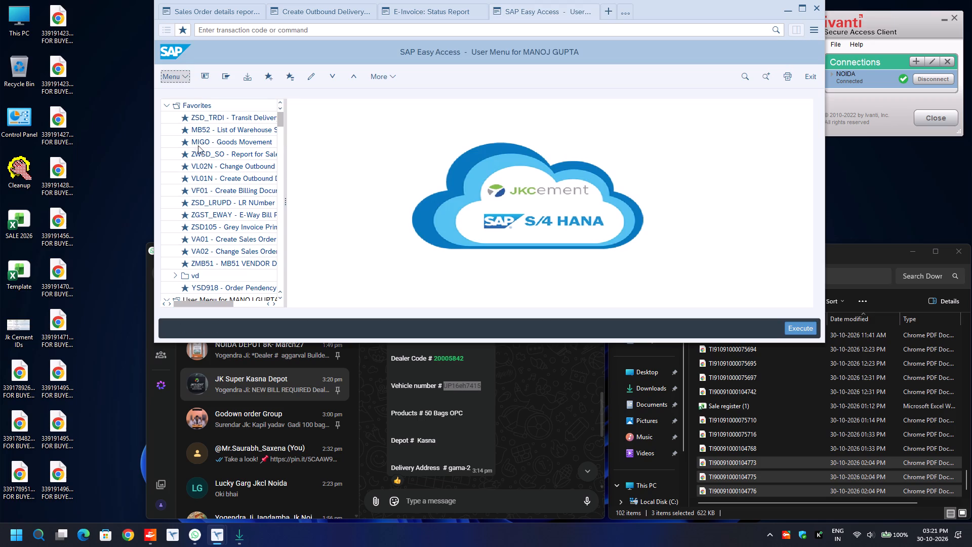
{"action": "double_click", "coordinate": [214, 224]}
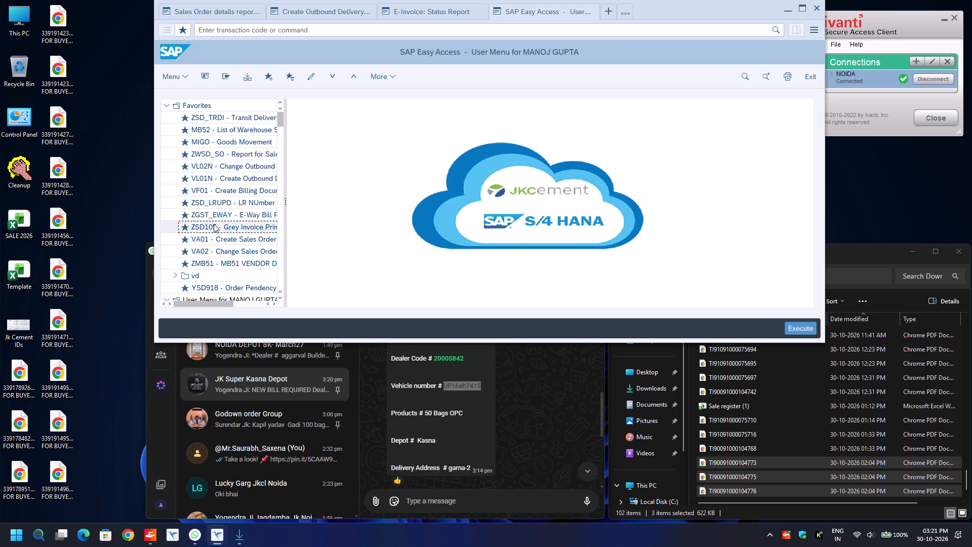
{"action": "key", "text": "ctrl+v"}
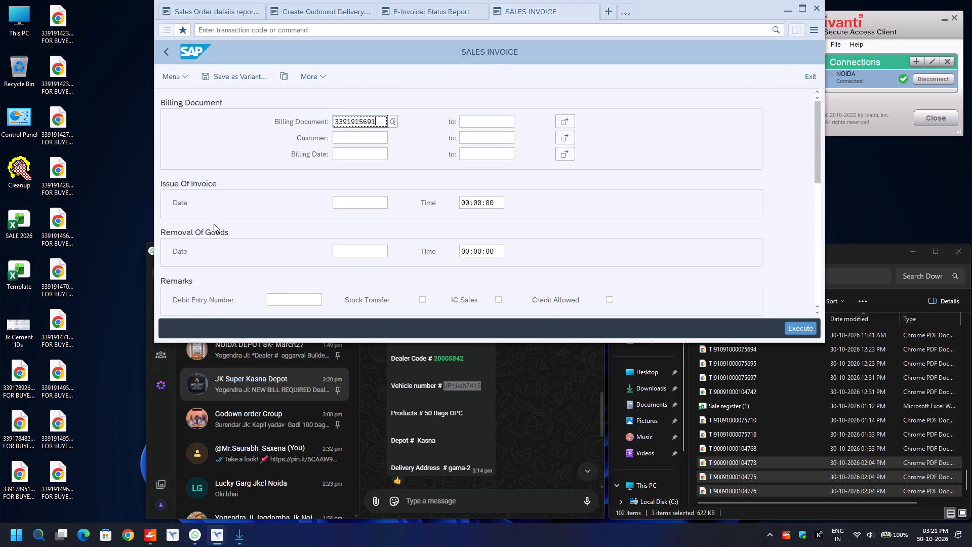
Set the invoice output to A4 Page Print and Digitally Signed, with Add New Signature and the Download option.
{"action": "scroll", "coordinate": [214, 224], "scroll_direction": "down", "scroll_amount": 13}
{"action": "left_click", "coordinate": [175, 232]}
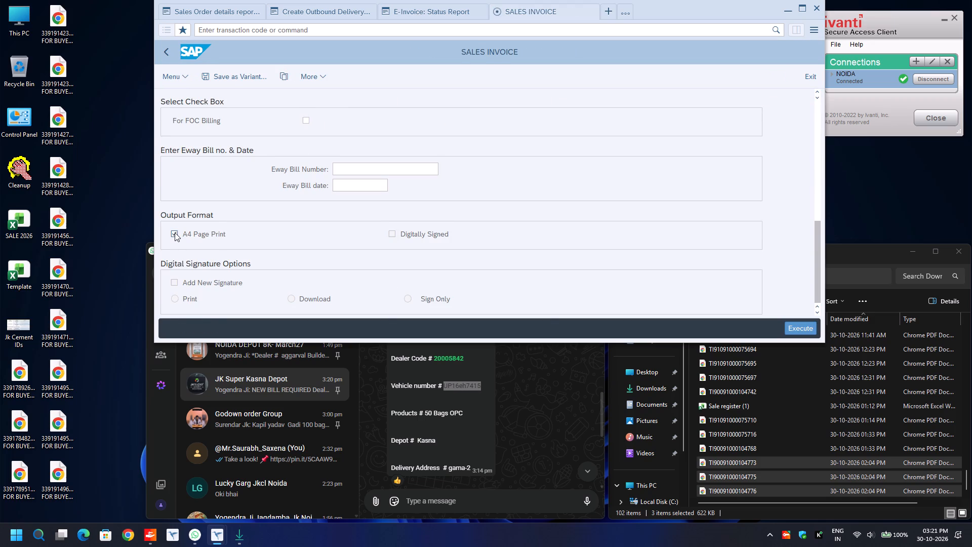
{"action": "key", "text": "Tab"}
{"action": "key", "text": "space"}
{"action": "key", "text": "Tab"}
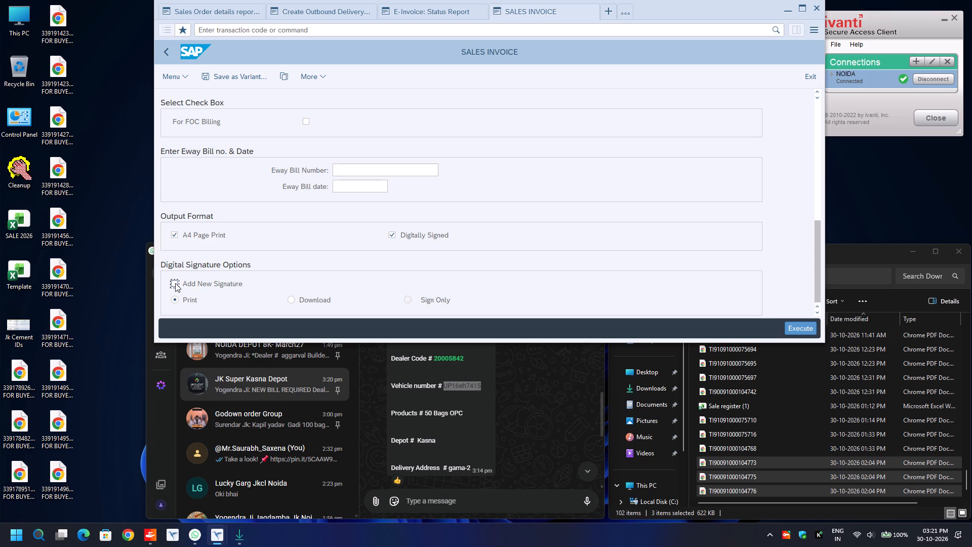
{"action": "key", "text": "space"}
{"action": "key", "text": "Tab"}
{"action": "key", "text": "Right"}
Run the sales invoice output for the Original For Buyer copy.
{"action": "key", "text": "F8"}
{"action": "key", "text": "space"}
{"action": "key", "text": "Return"}
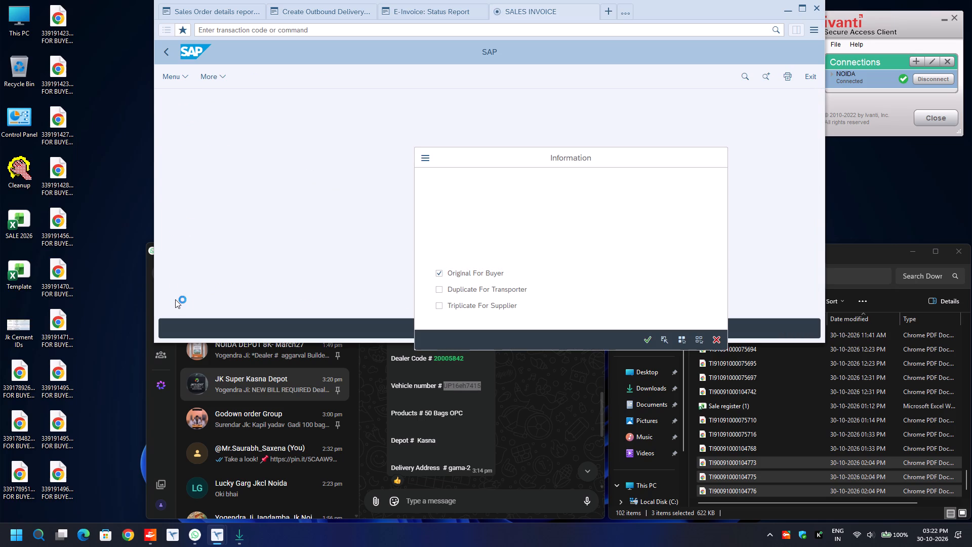
{"action": "left_click", "coordinate": [416, 7]}
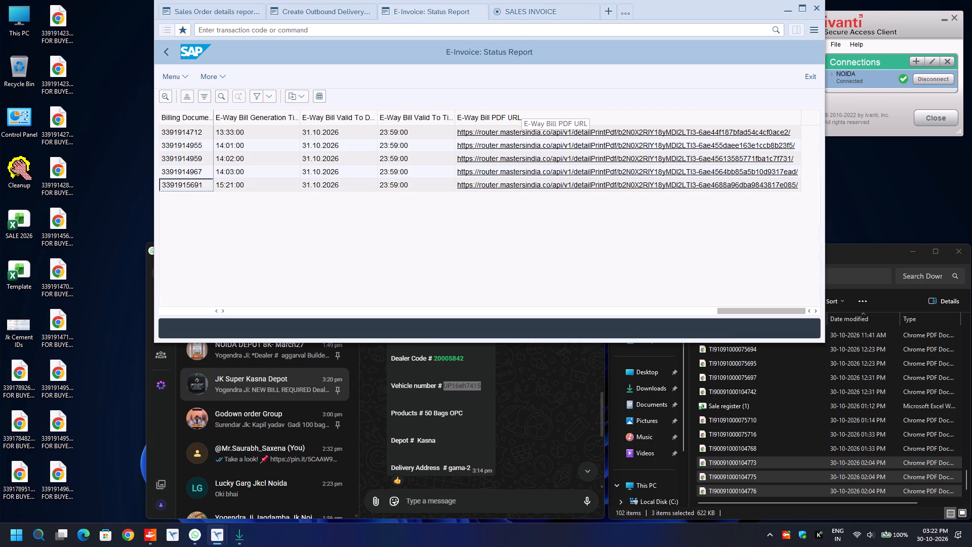
{"action": "left_click", "coordinate": [596, 182]}
{"action": "key", "text": "Left"}
{"action": "key", "text": "Return"}
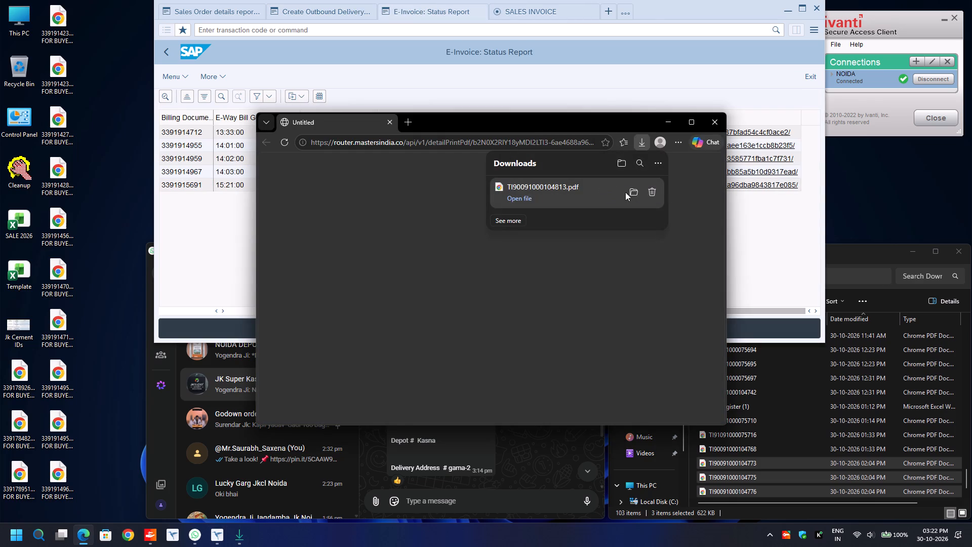
{"action": "left_click", "coordinate": [712, 121]}
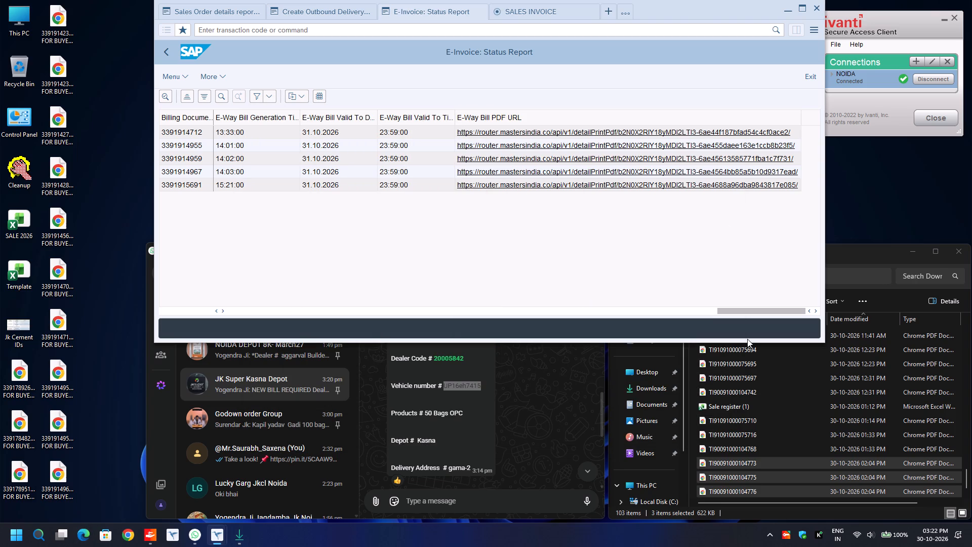
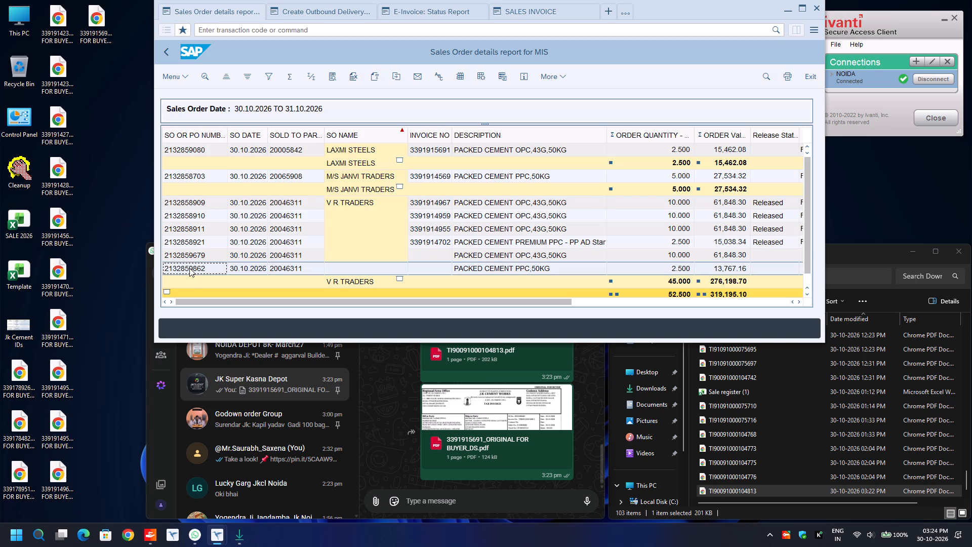
{"action": "key", "text": "ctrl+y"}
{"action": "key", "text": "ctrl+c"}
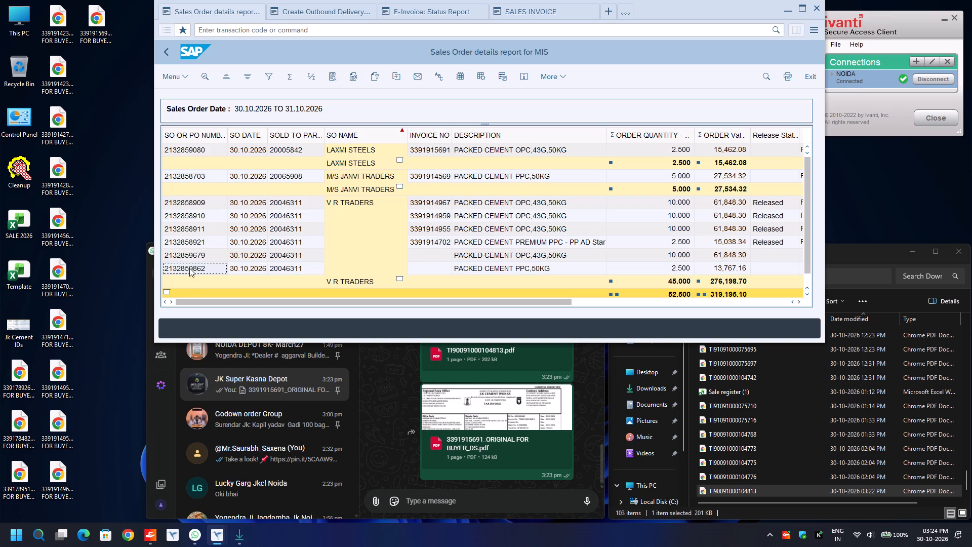
{"action": "left_click", "coordinate": [326, 12]}
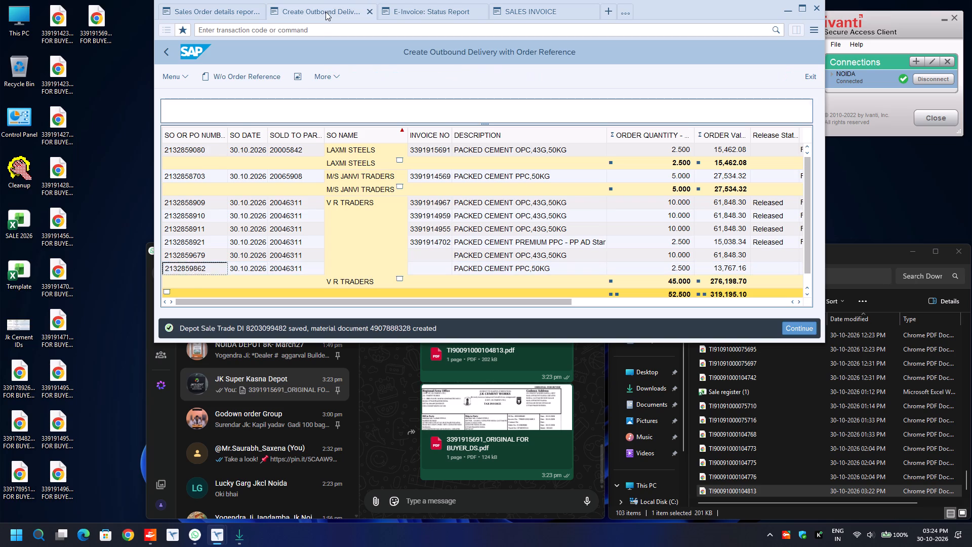
{"action": "key", "text": "ctrl+a"}
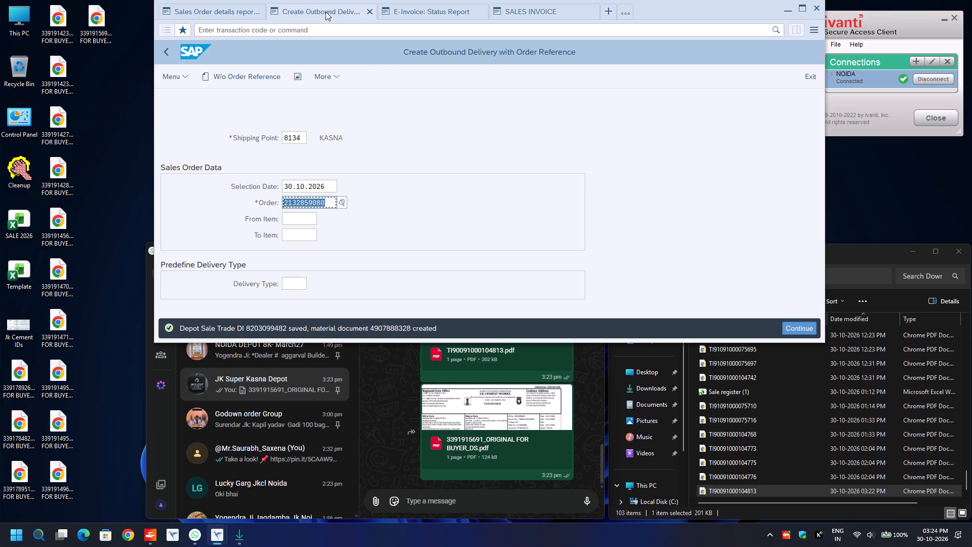
{"action": "key", "text": "ctrl+v"}
{"action": "key", "text": "Return"}
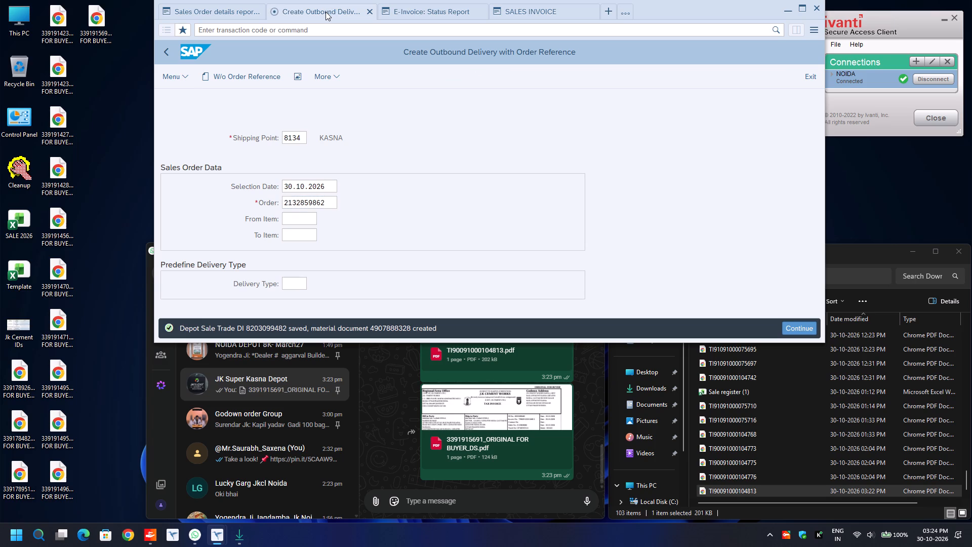
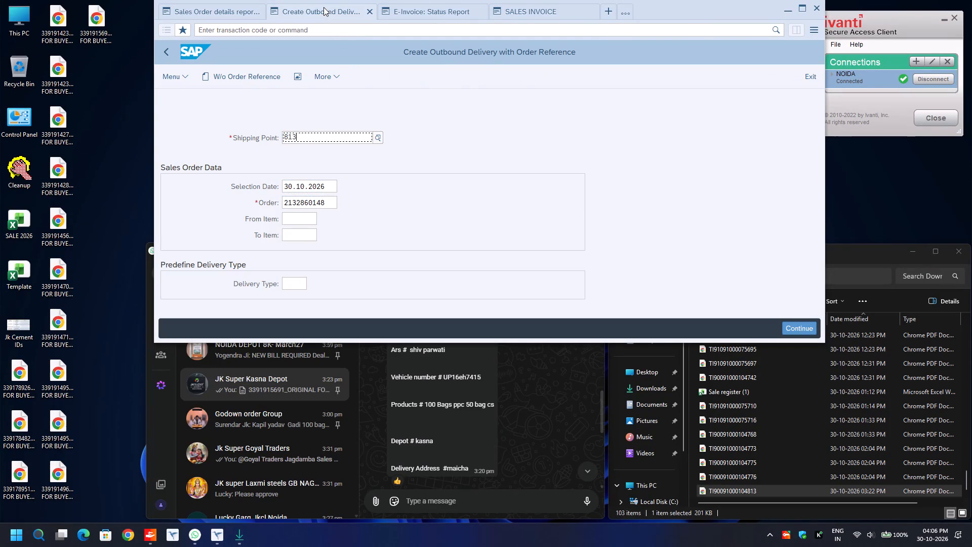
{"action": "key", "text": "5"}
{"action": "key", "text": "Return"}
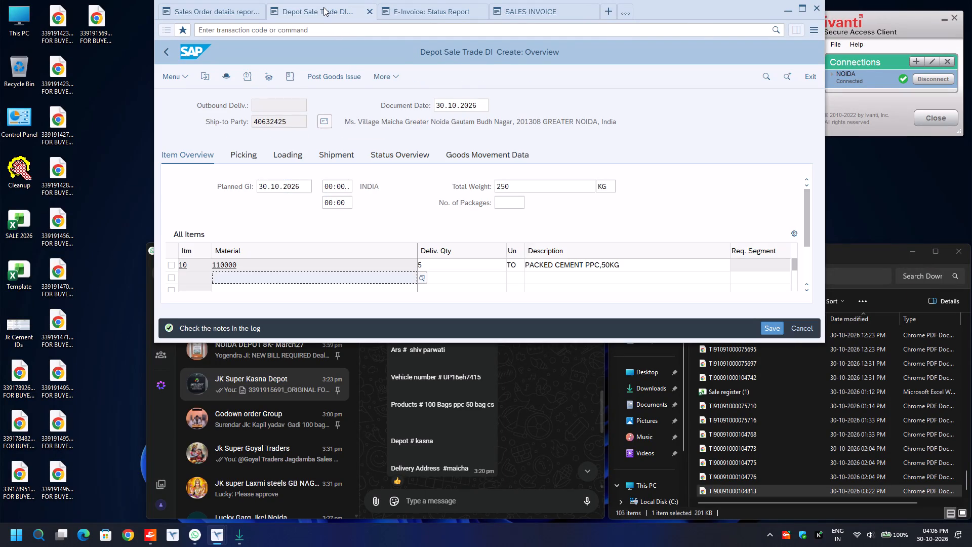
In the delivery's picking data, enter picked quantity 5 and batch 1033-8135 for the PPC cement item.
{"action": "left_click", "coordinate": [246, 156]}
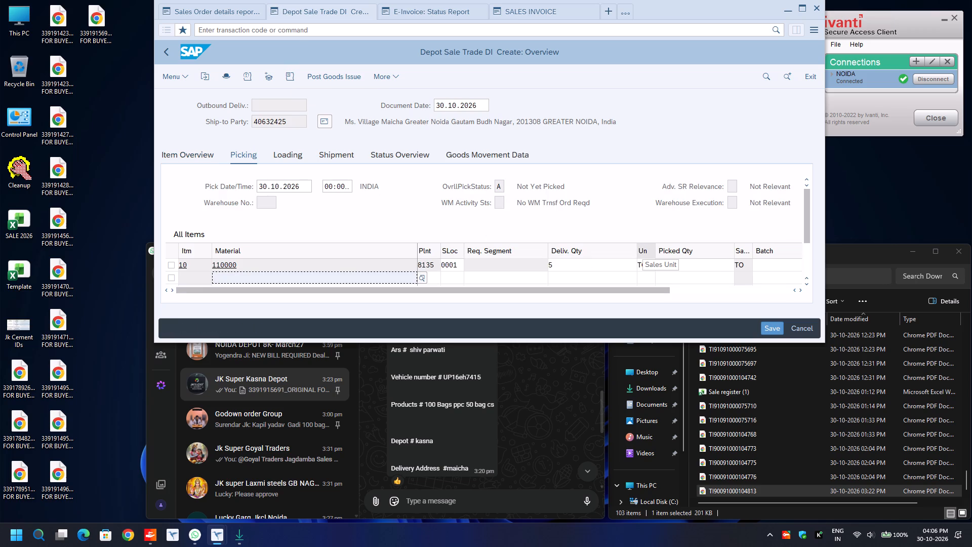
{"action": "left_click", "coordinate": [680, 265]}
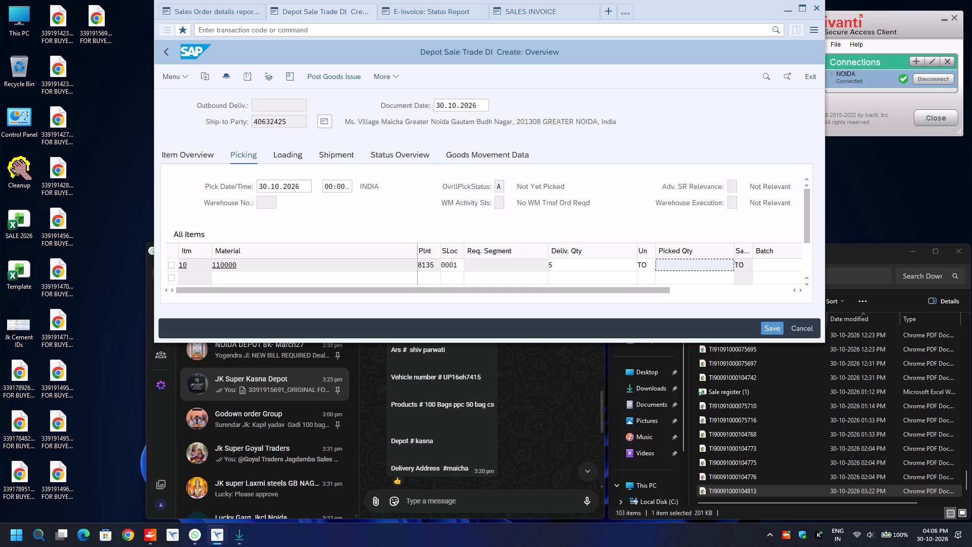
{"action": "key", "text": "5"}
{"action": "key", "text": "Tab"}
{"action": "type", "text": "1033"}
{"action": "key", "text": "Down"}
{"action": "key", "text": "Down"}
{"action": "key", "text": "Up"}
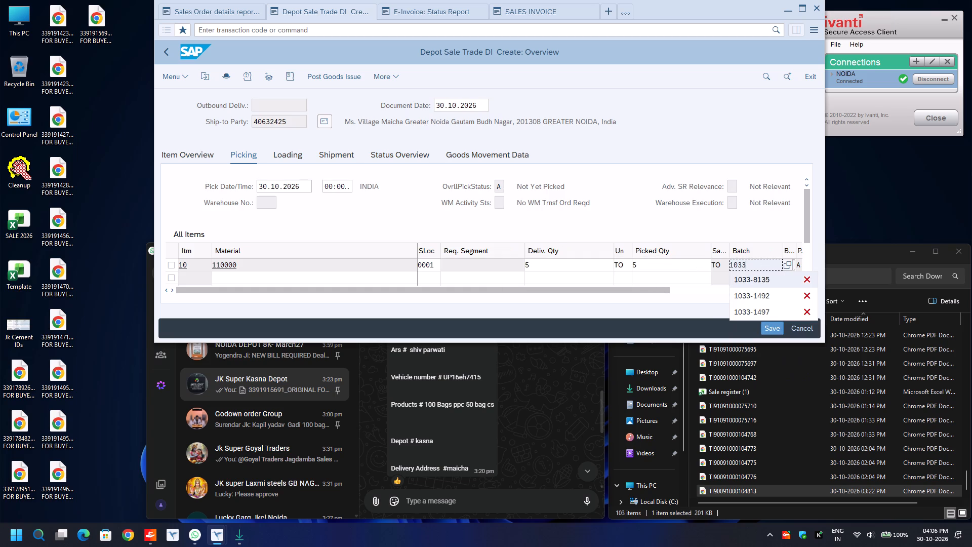
{"action": "key", "text": "Return"}
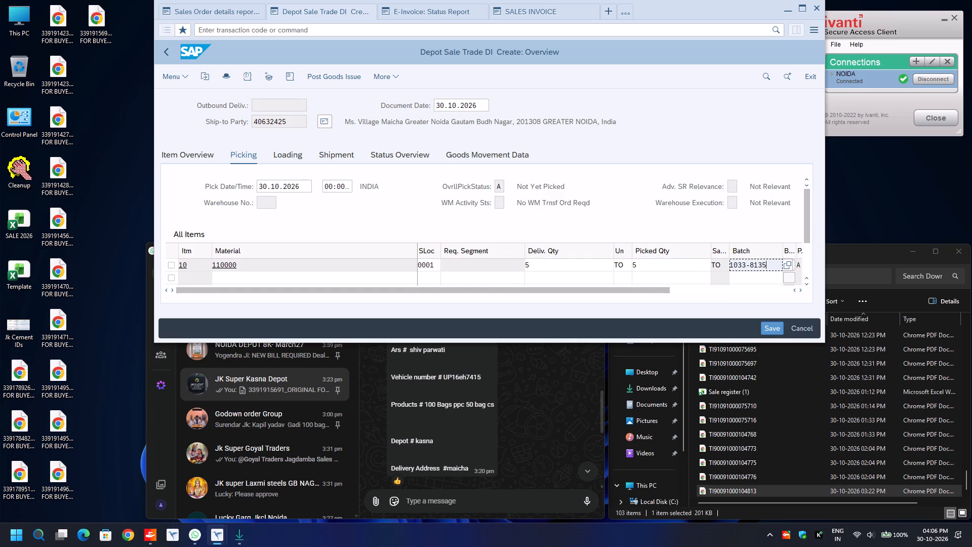
In the delivery header's additional data, set the transport mode to ROAD and fill Road Transporter1 with the previously used transporter code.
{"action": "key", "text": "F8"}
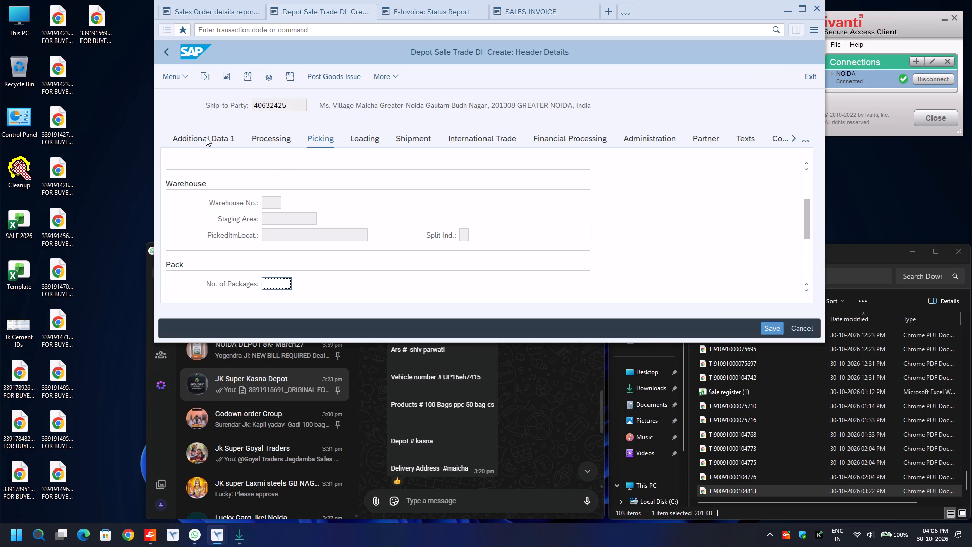
{"action": "left_click", "coordinate": [206, 137]}
{"action": "left_click", "coordinate": [347, 182]}
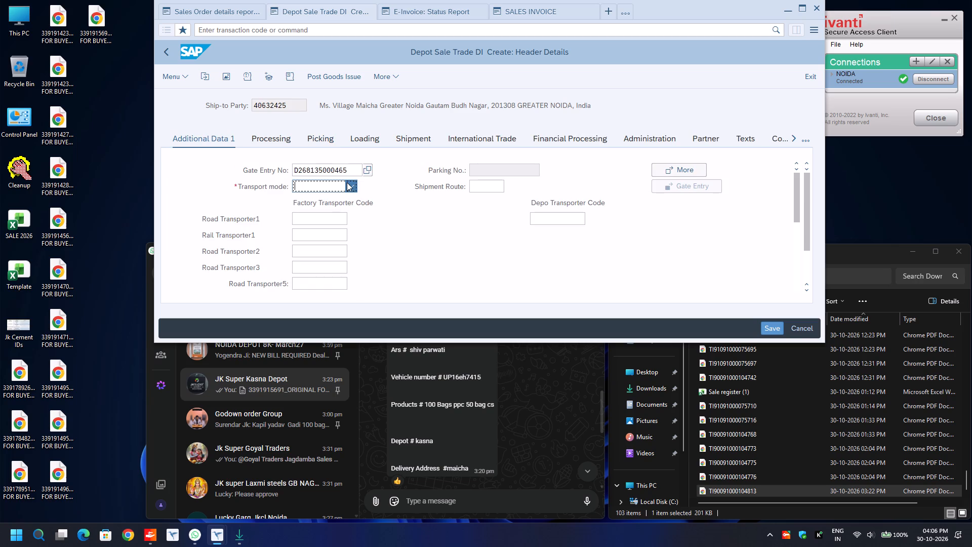
{"action": "left_click", "coordinate": [309, 234]}
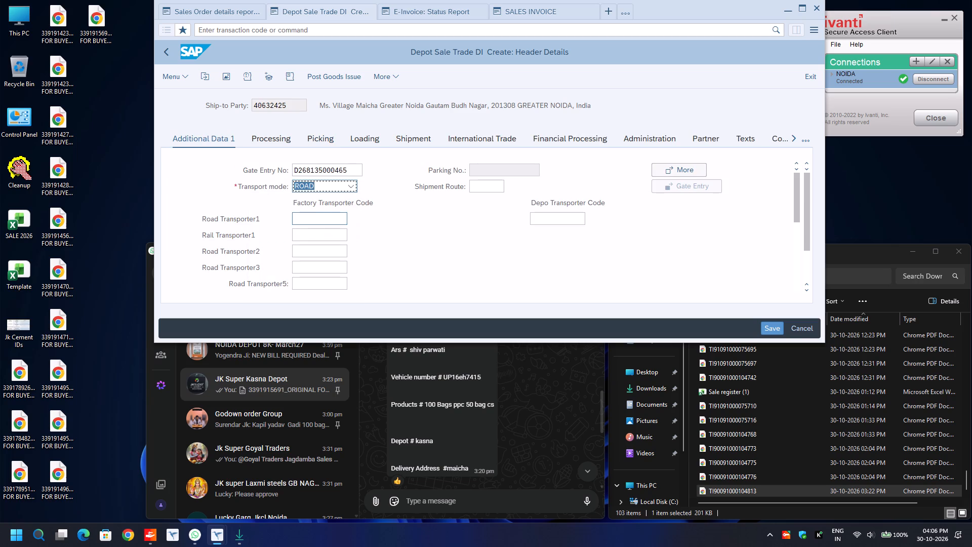
{"action": "left_click", "coordinate": [315, 220]}
{"action": "key", "text": "BackSpace"}
{"action": "key", "text": "Down"}
{"action": "key", "text": "Return"}
{"action": "key", "text": "Return"}
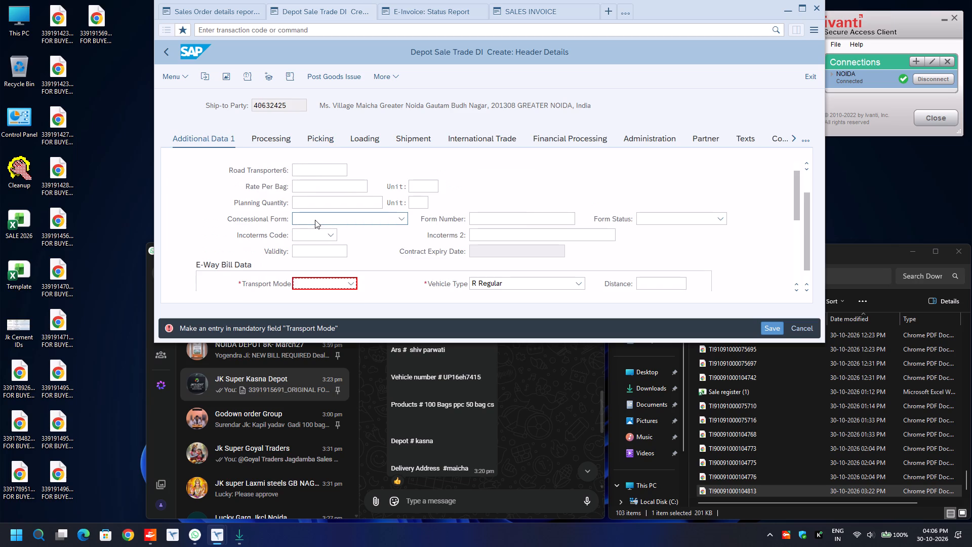
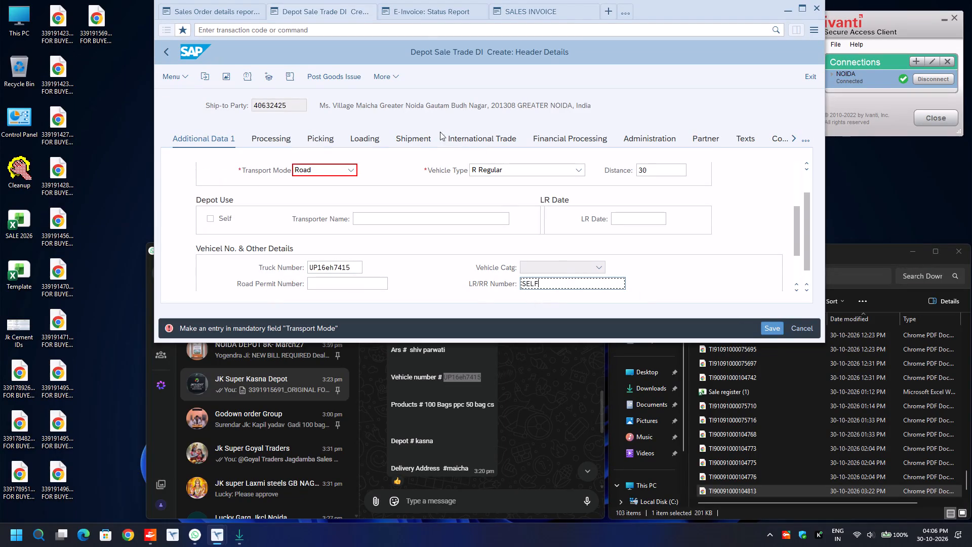
{"action": "left_click", "coordinate": [422, 138]}
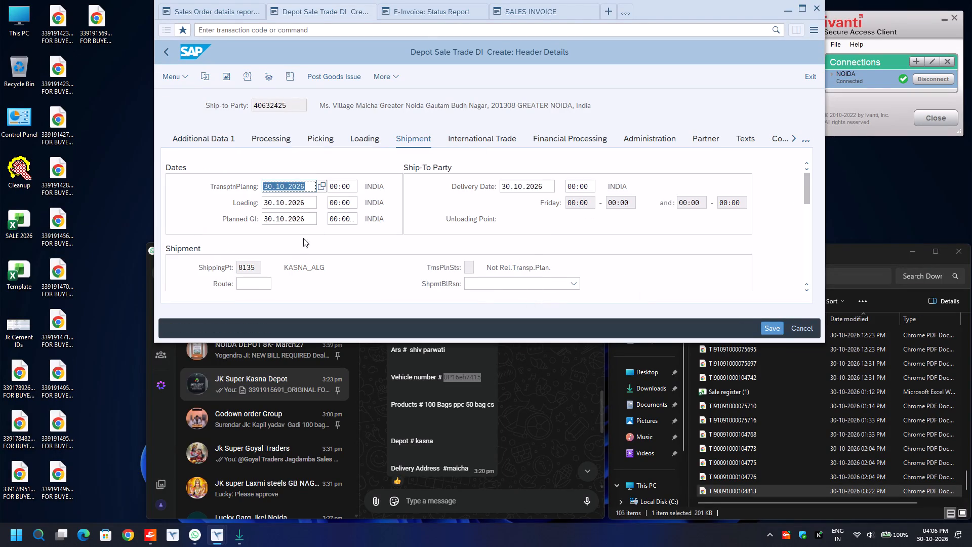
{"action": "left_click", "coordinate": [258, 283]}
{"action": "key", "text": "BackSpace"}
{"action": "key", "text": "Down"}
{"action": "key", "text": "Return"}
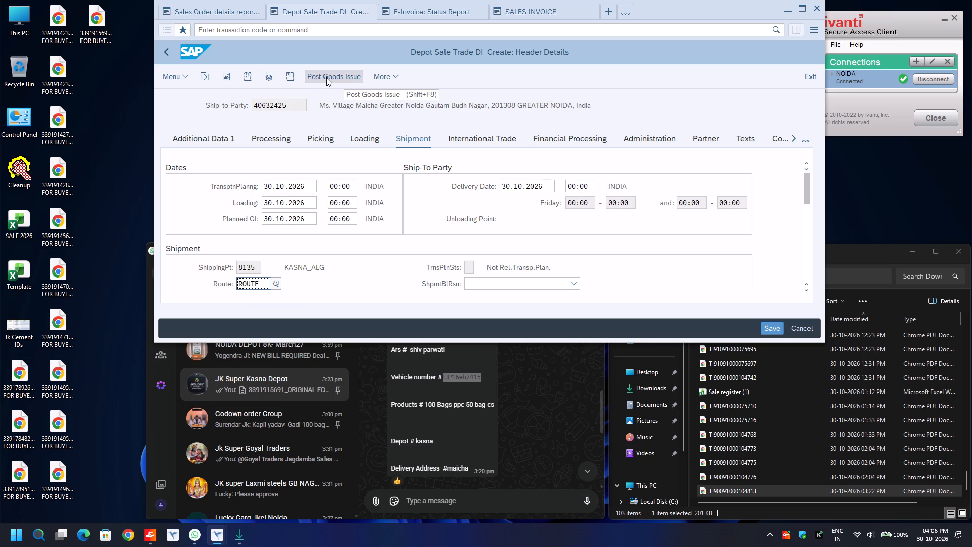
{"action": "left_click_drag", "start_coordinate": [326, 77], "coordinate": [334, 76]}
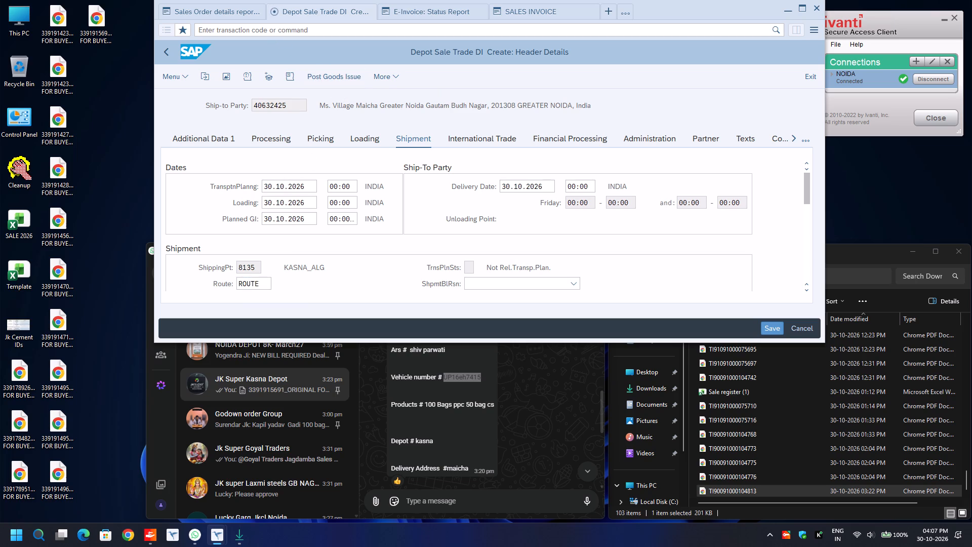
{"action": "left_click_drag", "start_coordinate": [228, 14], "coordinate": [166, 52]}
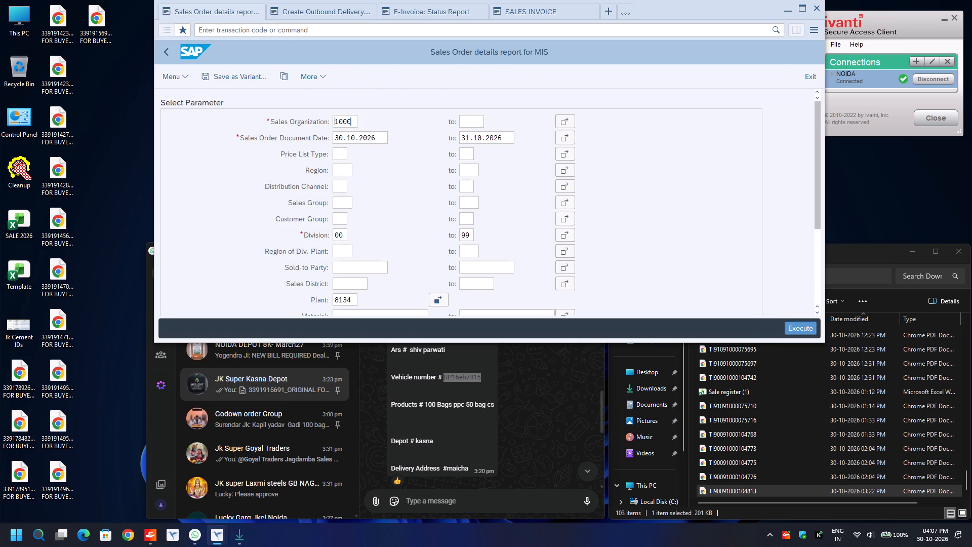
{"action": "key", "text": "F8"}
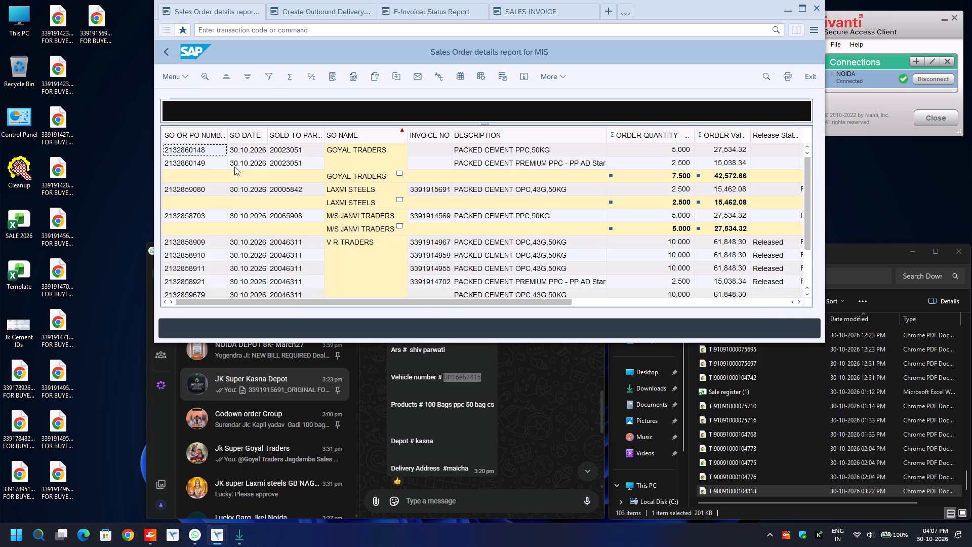
{"action": "left_click", "coordinate": [206, 164]}
{"action": "key", "text": "ctrl+y"}
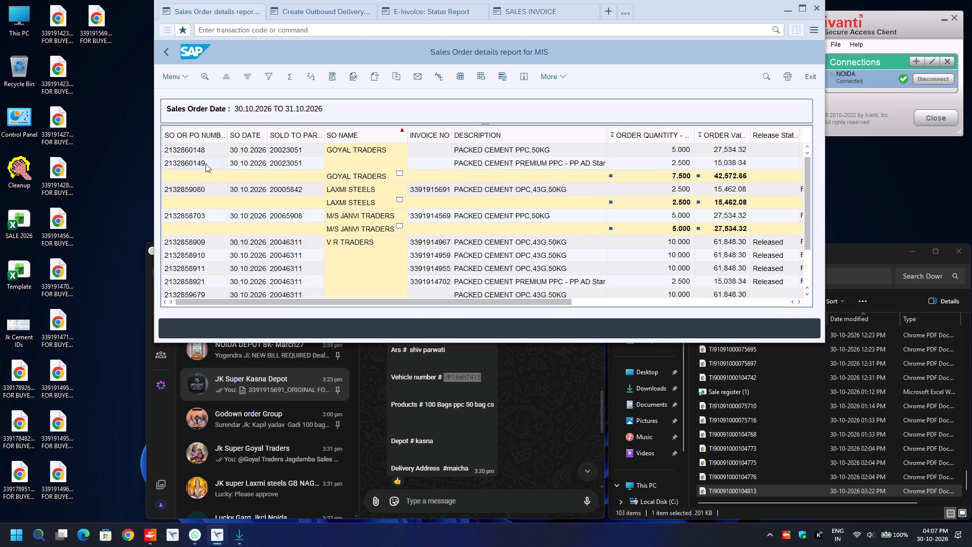
{"action": "key", "text": "ctrl+c"}
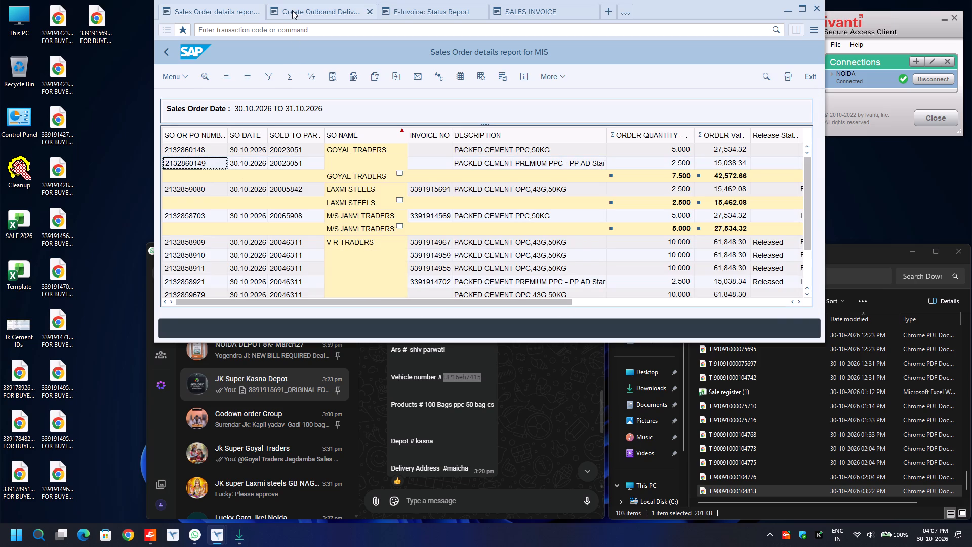
{"action": "left_click", "coordinate": [292, 10]}
{"action": "key", "text": "ctrl+a"}
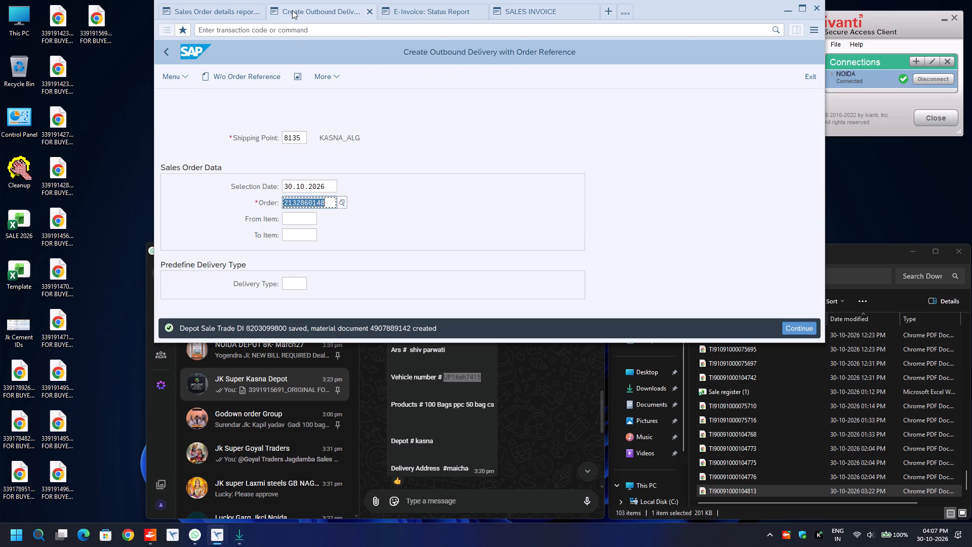
{"action": "key", "text": "ctrl+v"}
{"action": "key", "text": "Return"}
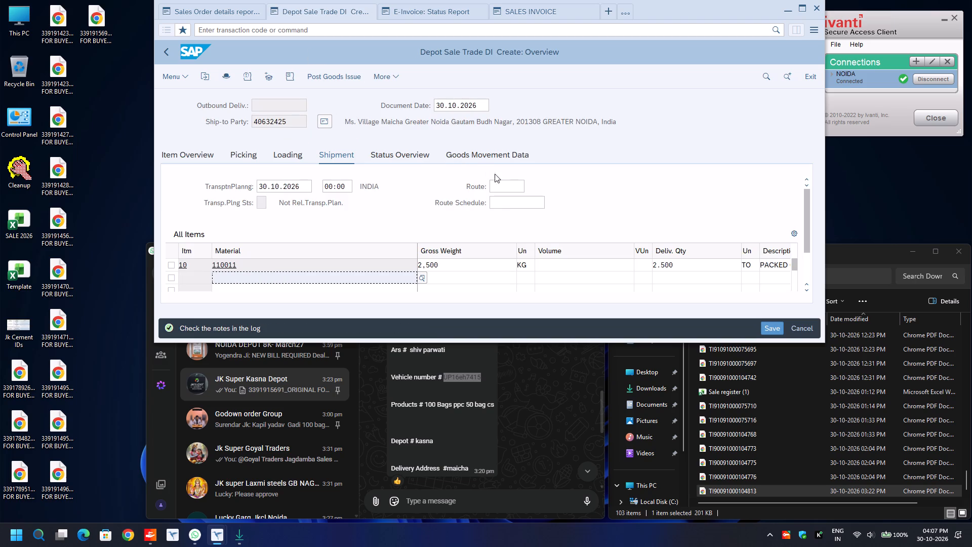
Set the shipment route of the new delivery to ROUTE.
{"action": "left_click", "coordinate": [508, 185]}
{"action": "key", "text": "BackSpace"}
{"action": "key", "text": "Down"}
{"action": "key", "text": "Return"}
In the delivery's picking data, enter picked quantity 2.500 and batch 1033-8135 for item 10.
{"action": "left_click", "coordinate": [242, 154]}
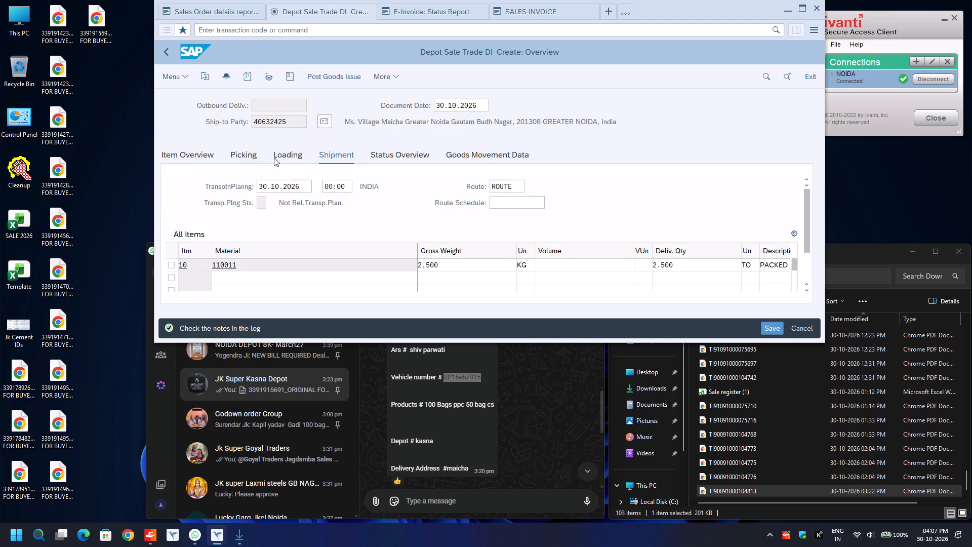
{"action": "left_click", "coordinate": [693, 266]}
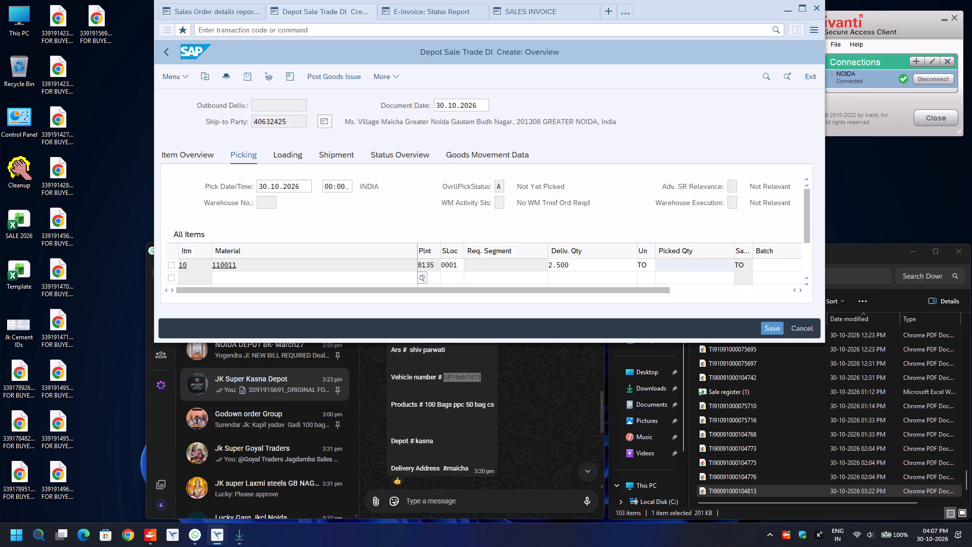
{"action": "type", "text": "2.500"}
{"action": "key", "text": "Tab"}
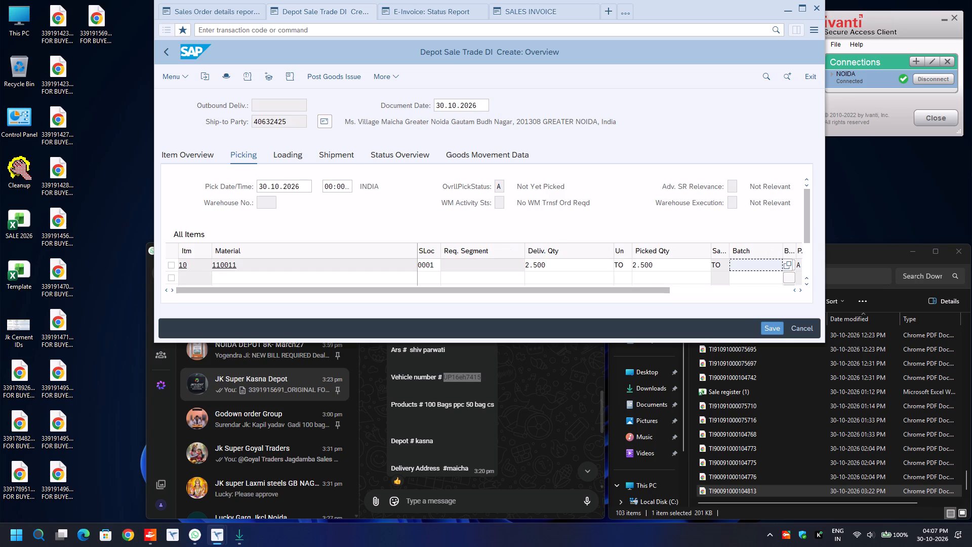
{"action": "type", "text": "100"}
{"action": "key", "text": "BackSpace"}
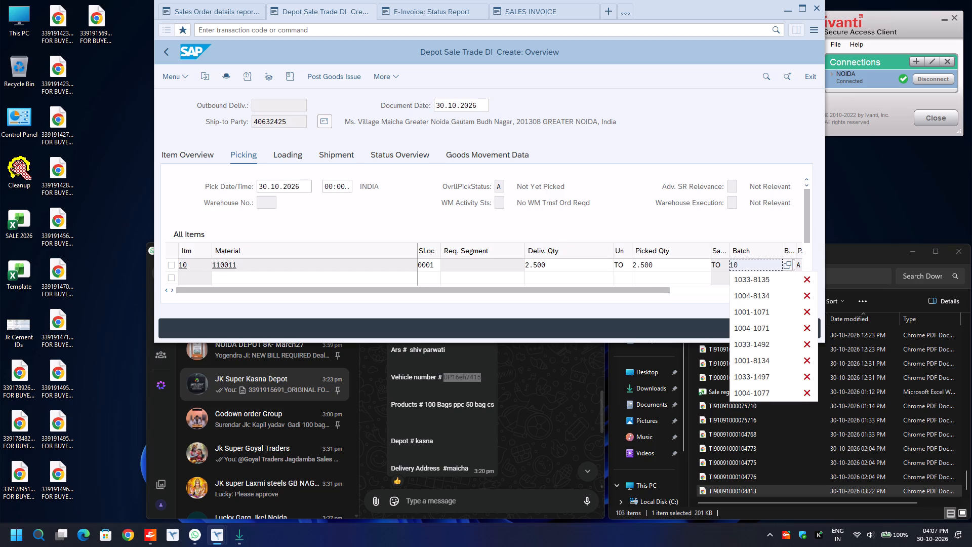
{"action": "key", "text": "Down"}
{"action": "key", "text": "Return"}
In the delivery header's additional data, set the transport mode to ROAD and Road Transporter1 to 220000967.
{"action": "key", "text": "F8"}
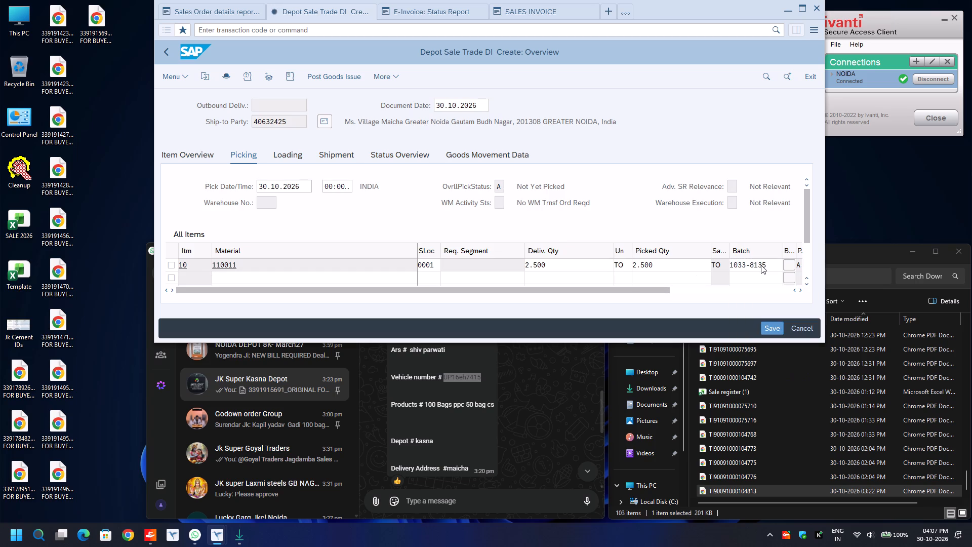
{"action": "left_click", "coordinate": [217, 142]}
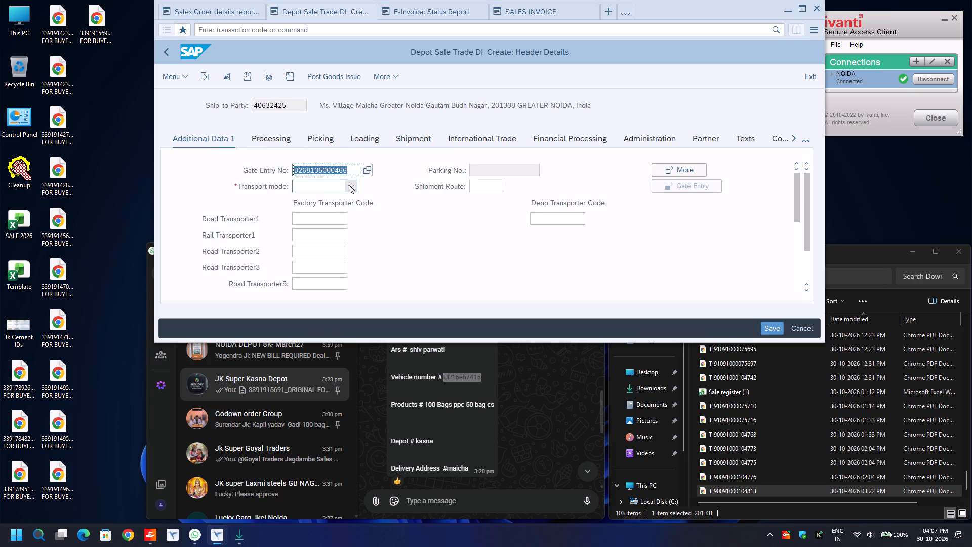
{"action": "left_click", "coordinate": [349, 185]}
{"action": "left_click", "coordinate": [328, 235]}
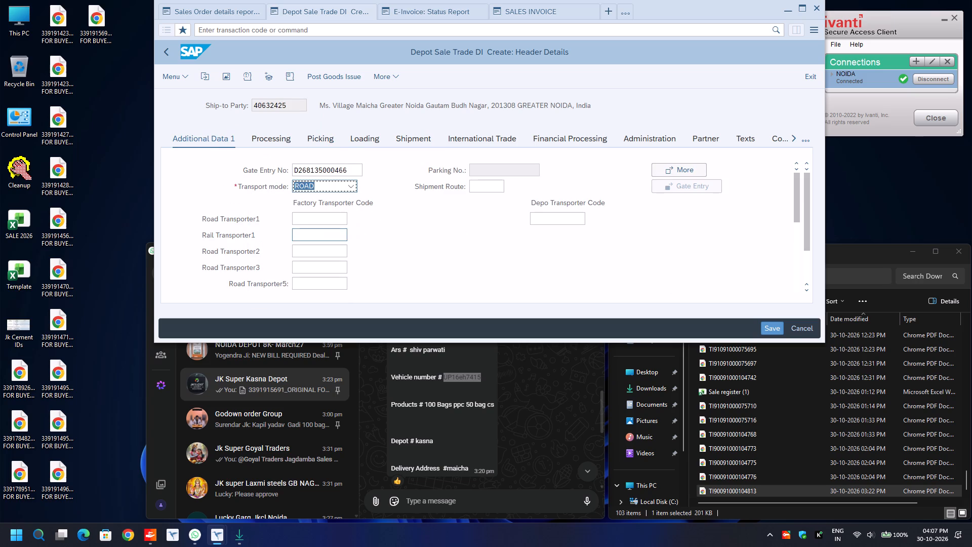
{"action": "left_click", "coordinate": [327, 221]}
{"action": "key", "text": "BackSpace"}
{"action": "key", "text": "Down"}
{"action": "key", "text": "Return"}
{"action": "key", "text": "Return"}
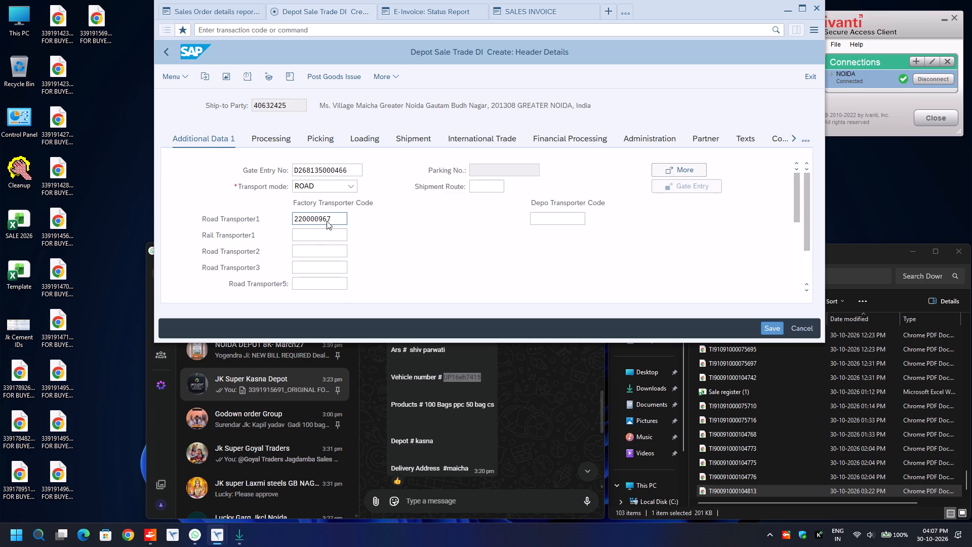
Fill the e-way bill data with transport mode Road, vehicle type R Regular and distance 30.
{"action": "type", "text": "ro"}
{"action": "key", "text": "Tab"}
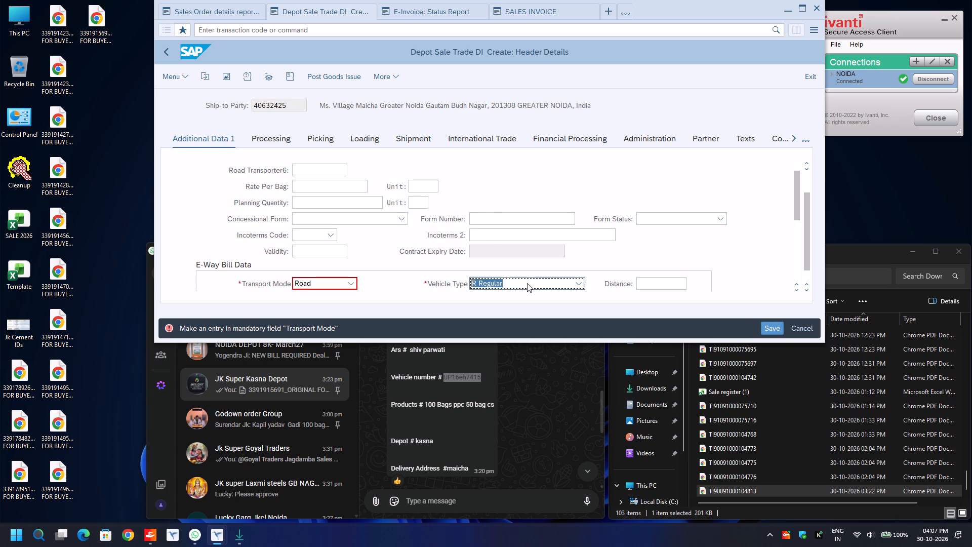
{"action": "key", "text": "Tab"}
{"action": "key", "text": "BackSpace"}
{"action": "key", "text": "Down"}
{"action": "key", "text": "Return"}
{"action": "key", "text": "Down"}
{"action": "key", "text": "BackSpace"}
{"action": "key", "text": "Down"}
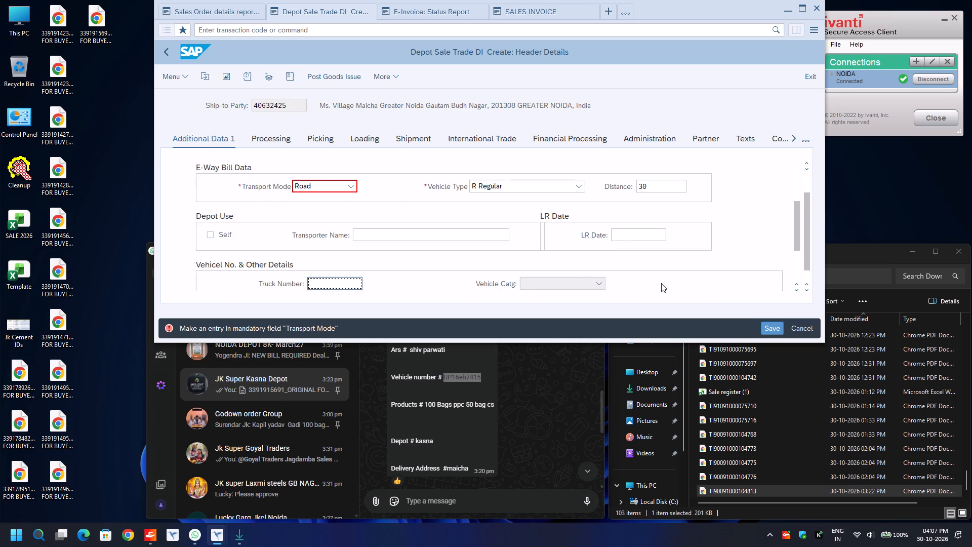
{"action": "key", "text": "BackSpace"}
{"action": "key", "text": "Down"}
{"action": "key", "text": "Return"}
{"action": "key", "text": "Tab"}
{"action": "key", "text": "Tab"}
{"action": "key", "text": "BackSpace"}
{"action": "key", "text": "Down"}
{"action": "key", "text": "Return"}
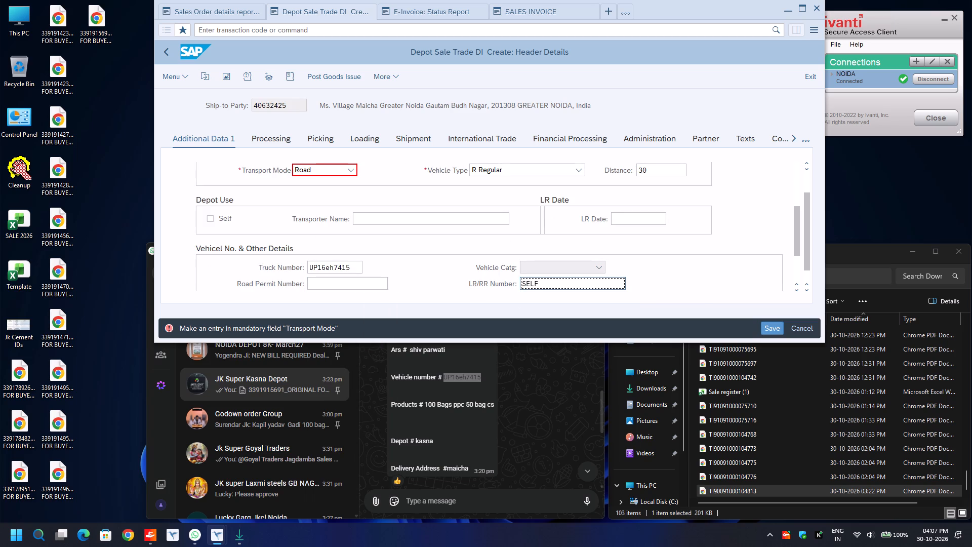
{"action": "left_click", "coordinate": [421, 133]}
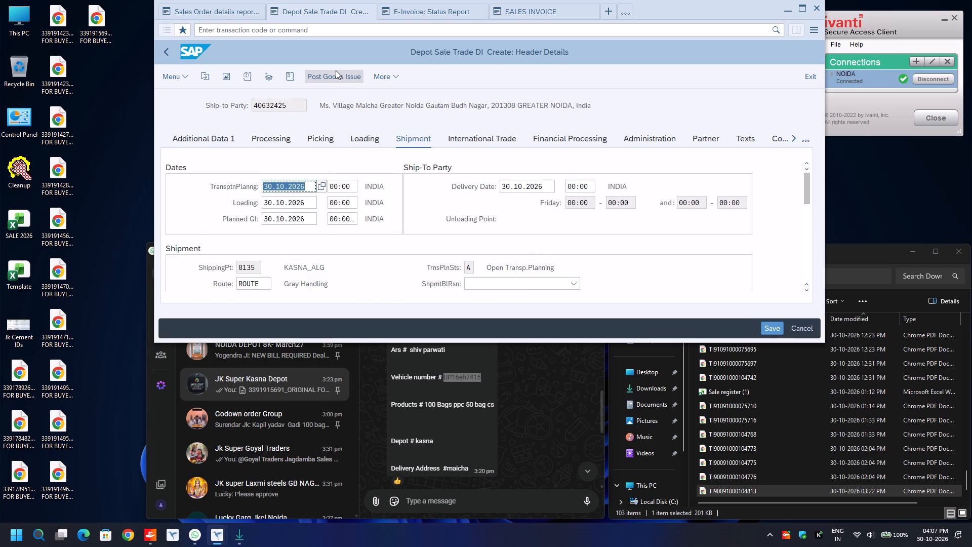
{"action": "left_click_drag", "start_coordinate": [336, 70], "coordinate": [334, 76]}
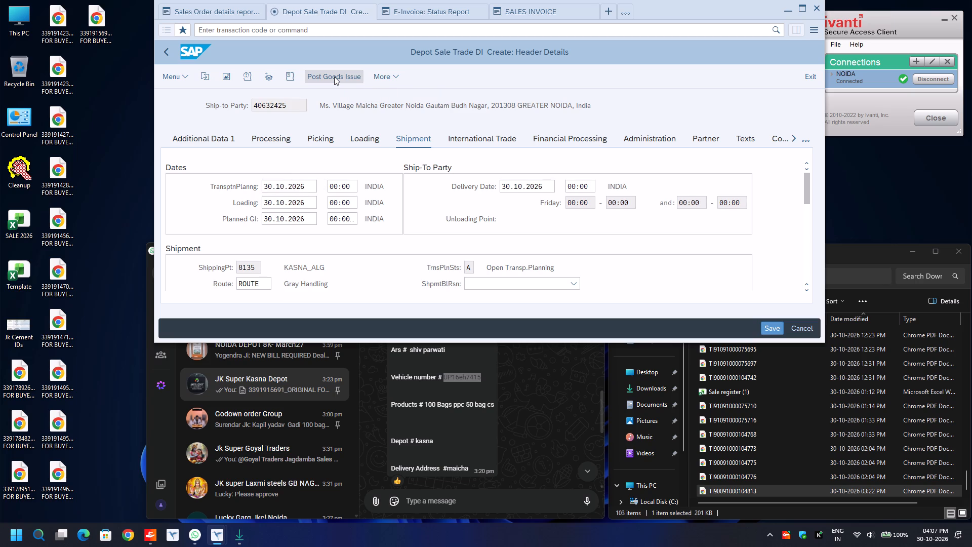
In the e-Document Cockpit, change the plant to 8135 and run the e-invoice status report.
{"action": "left_click", "coordinate": [432, 12]}
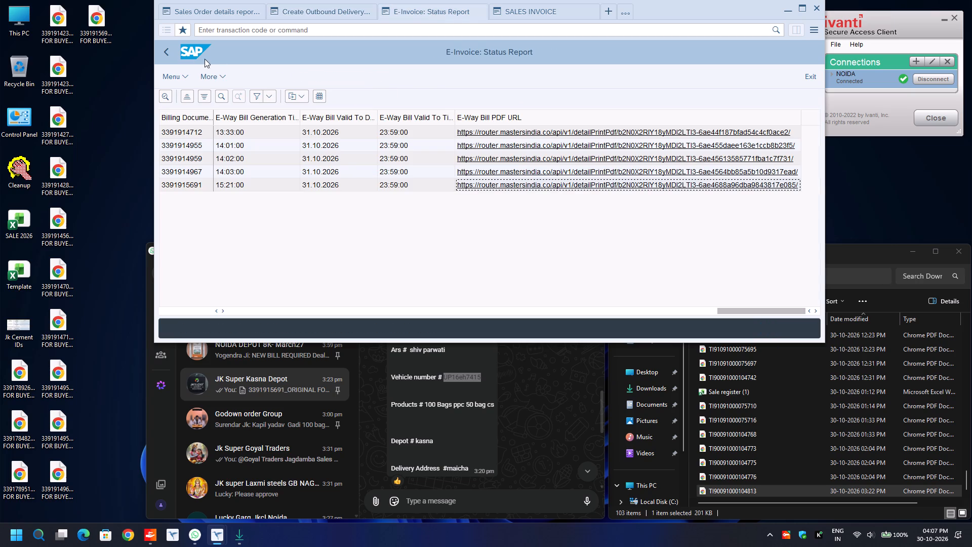
{"action": "left_click", "coordinate": [165, 52]}
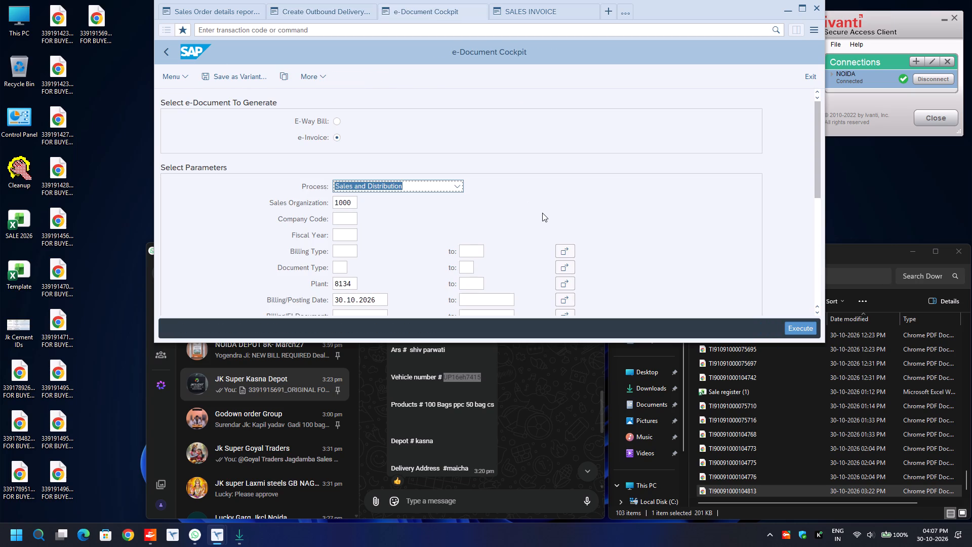
{"action": "left_click", "coordinate": [355, 284]}
{"action": "key", "text": "BackSpace"}
{"action": "key", "text": "5"}
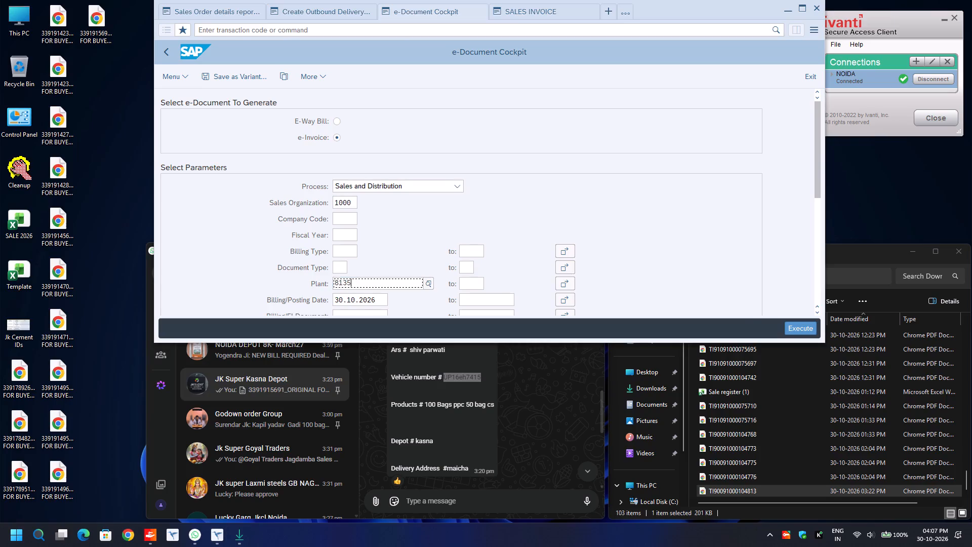
{"action": "key", "text": "F8"}
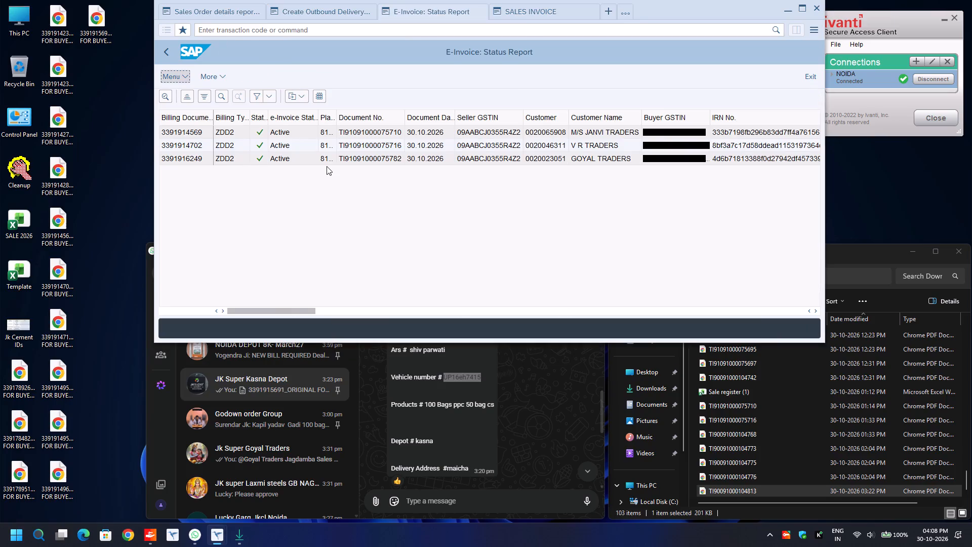
Rerun the e-invoice status report for plant 8135 until it includes the processed billing document of the newly issued delivery.
{"action": "left_click", "coordinate": [165, 50]}
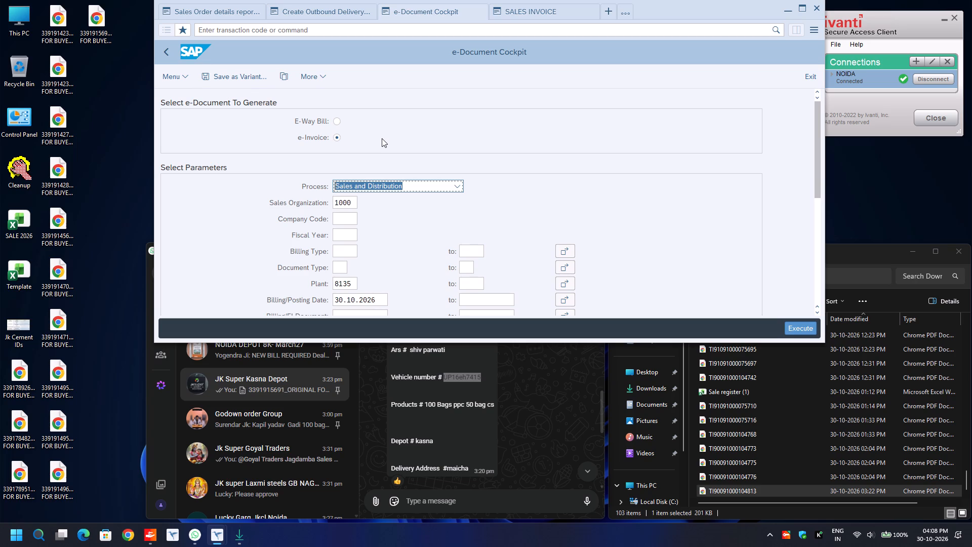
{"action": "key", "text": "F8"}
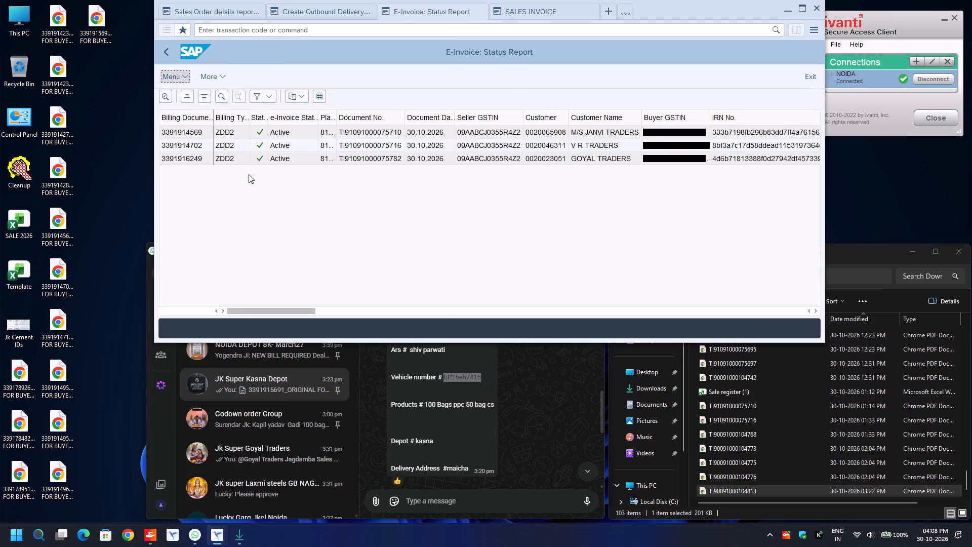
{"action": "left_click", "coordinate": [302, 10]}
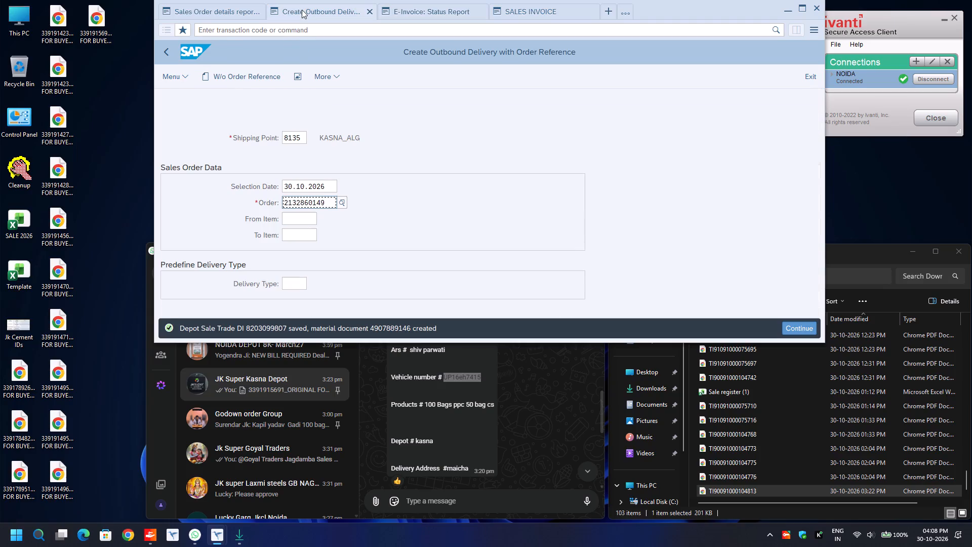
{"action": "left_click_drag", "start_coordinate": [413, 10], "coordinate": [175, 76]}
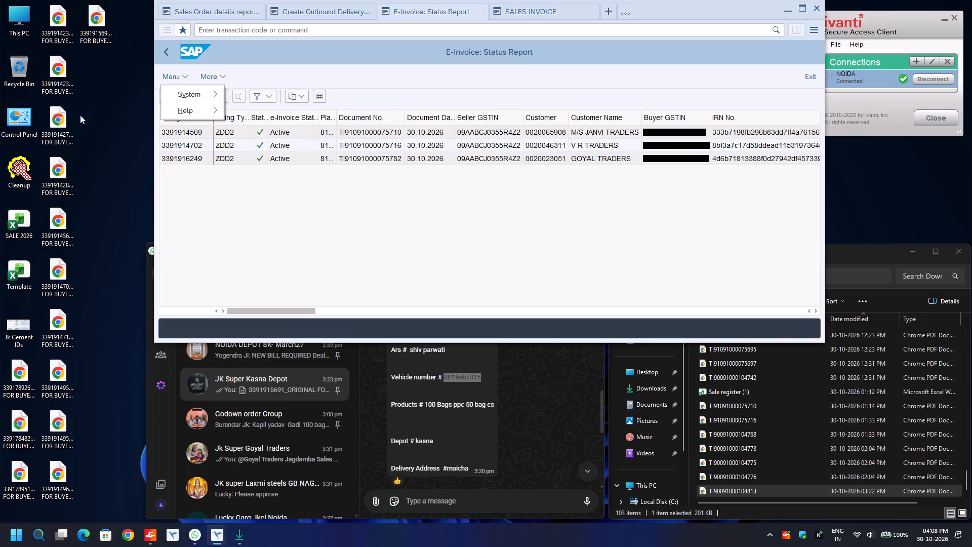
{"action": "left_click", "coordinate": [240, 226]}
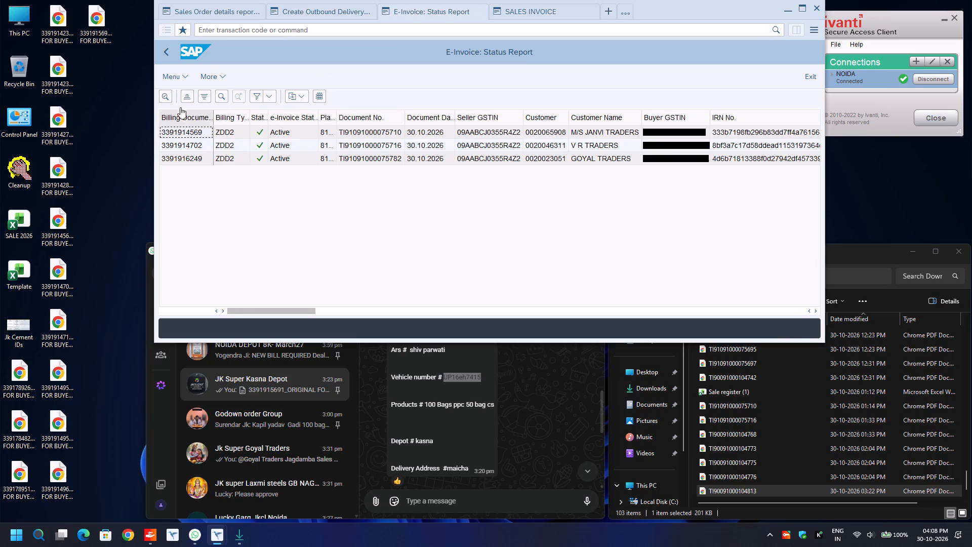
{"action": "left_click", "coordinate": [166, 52]}
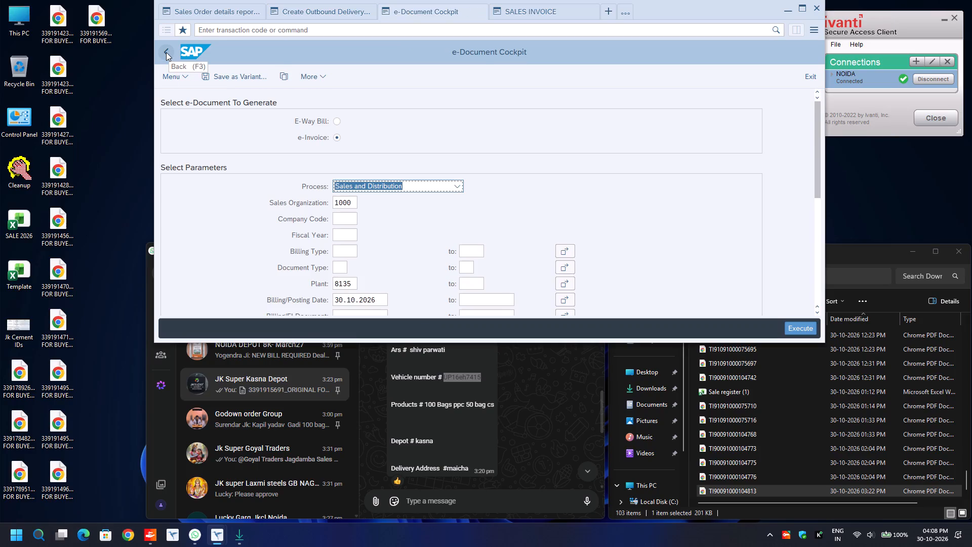
{"action": "key", "text": "F8"}
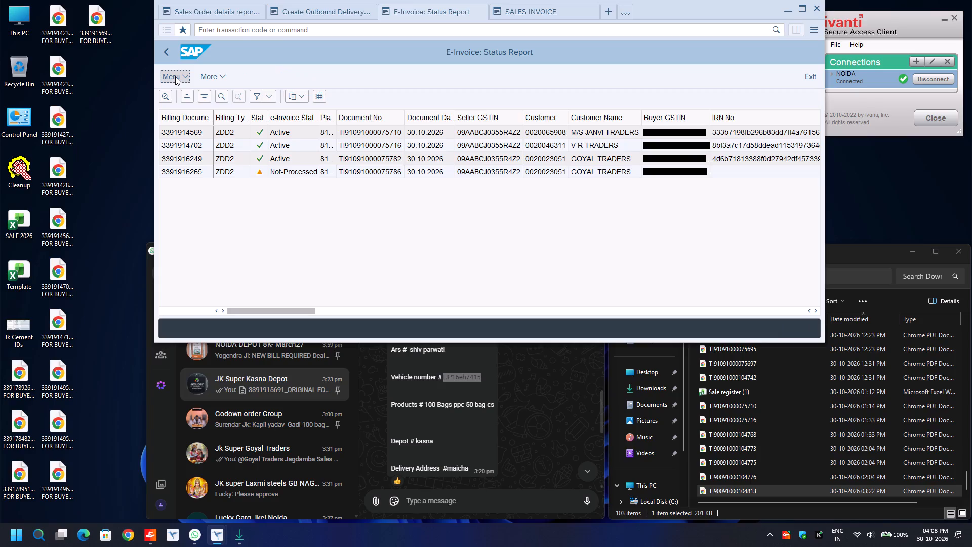
{"action": "left_click", "coordinate": [170, 53]}
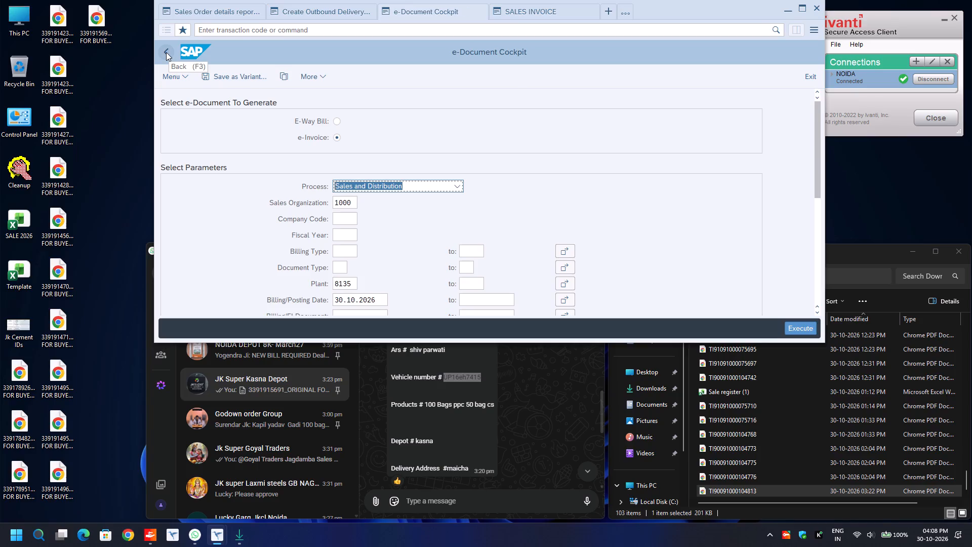
{"action": "key", "text": "F8"}
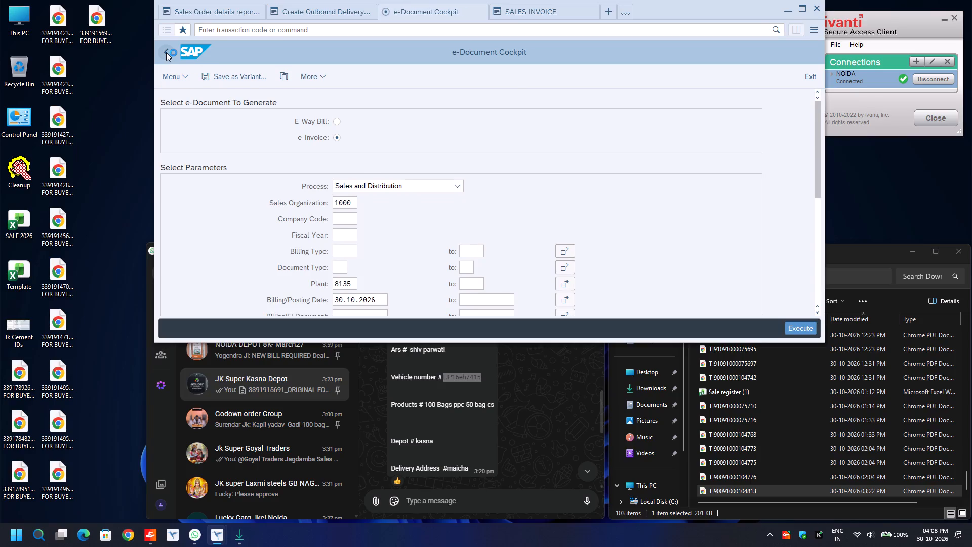
{"action": "scroll", "coordinate": [302, 243], "scroll_direction": "down", "scroll_amount": 6}
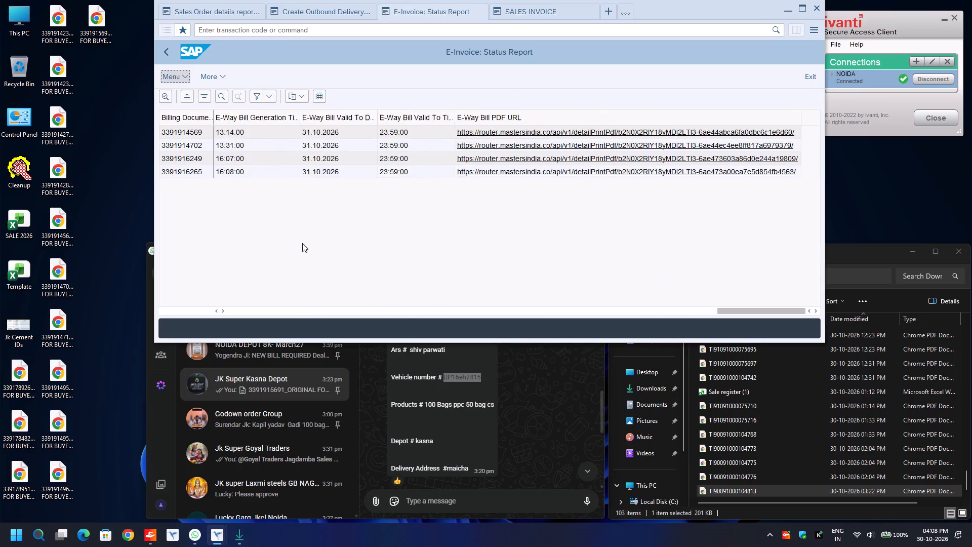
{"action": "left_click", "coordinate": [189, 158]}
{"action": "key", "text": "ctrl+y"}
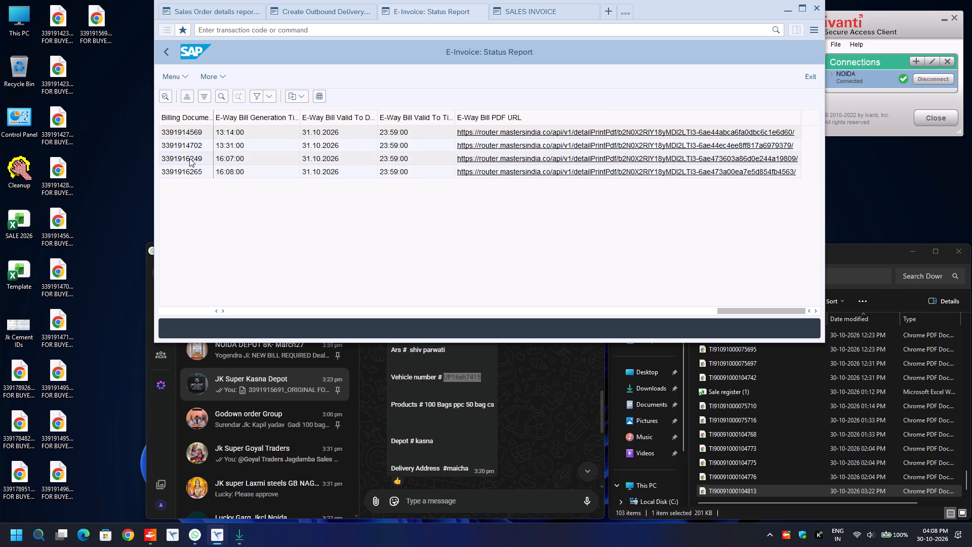
{"action": "key", "text": "shift+Down"}
{"action": "key", "text": "ctrl+c"}
{"action": "left_click", "coordinate": [545, 15]}
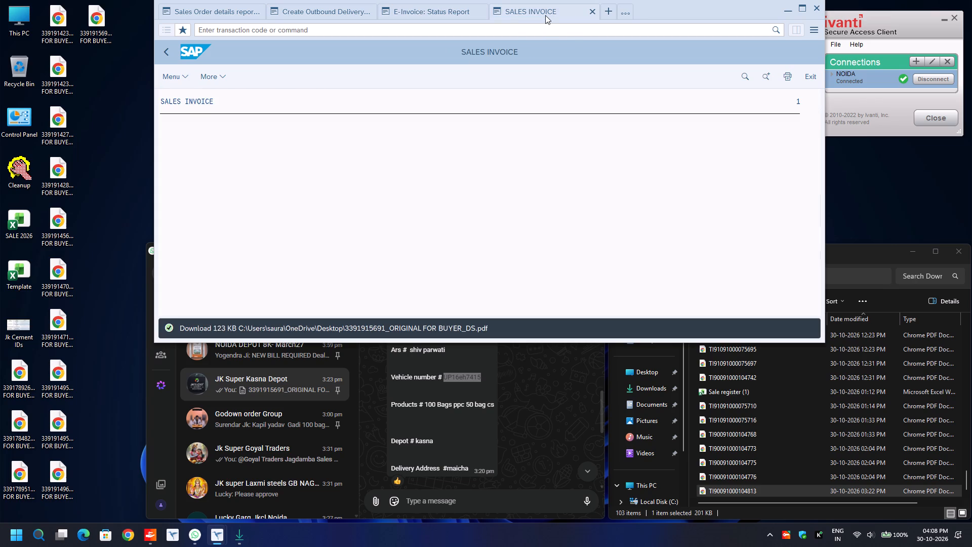
{"action": "left_click", "coordinate": [165, 49]}
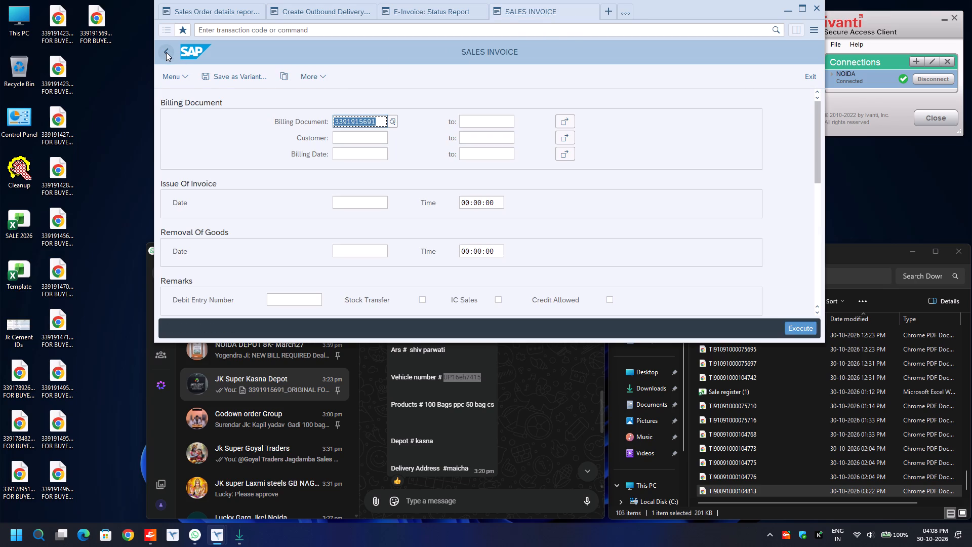
{"action": "key", "text": "Tab"}
{"action": "key", "text": "Tab"}
{"action": "key", "text": "space"}
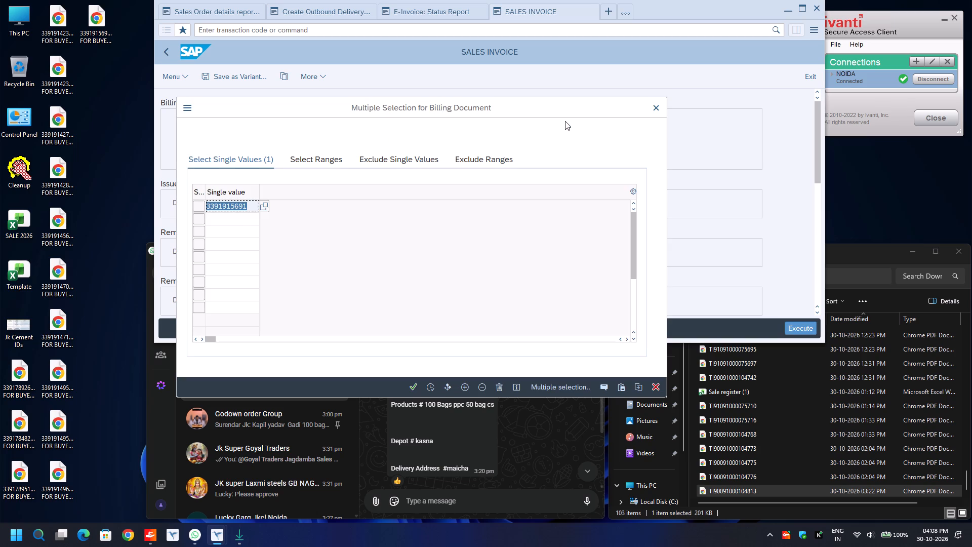
{"action": "key", "text": "ctrl+v"}
{"action": "key", "text": "F8"}
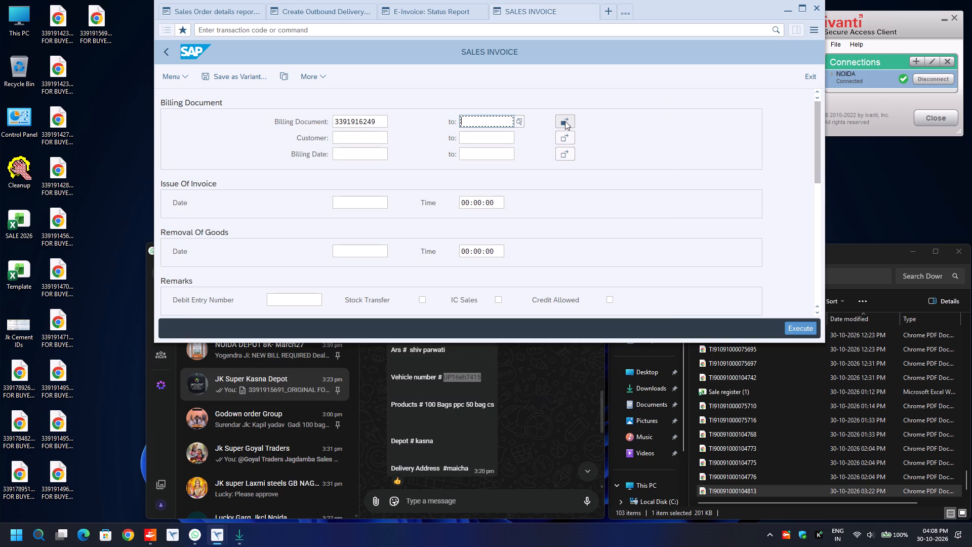
Run the digitally signed sales invoice download for the selected billing documents, choosing the Original For Buyer copy.
{"action": "scroll", "coordinate": [493, 183], "scroll_direction": "down", "scroll_amount": 7}
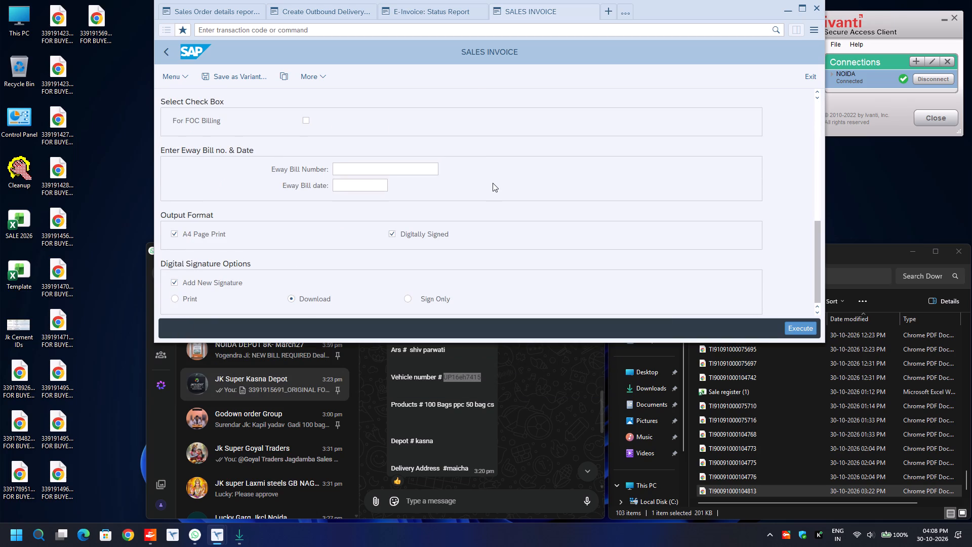
{"action": "scroll", "coordinate": [493, 183], "scroll_direction": "down", "scroll_amount": 4}
{"action": "key", "text": "F8"}
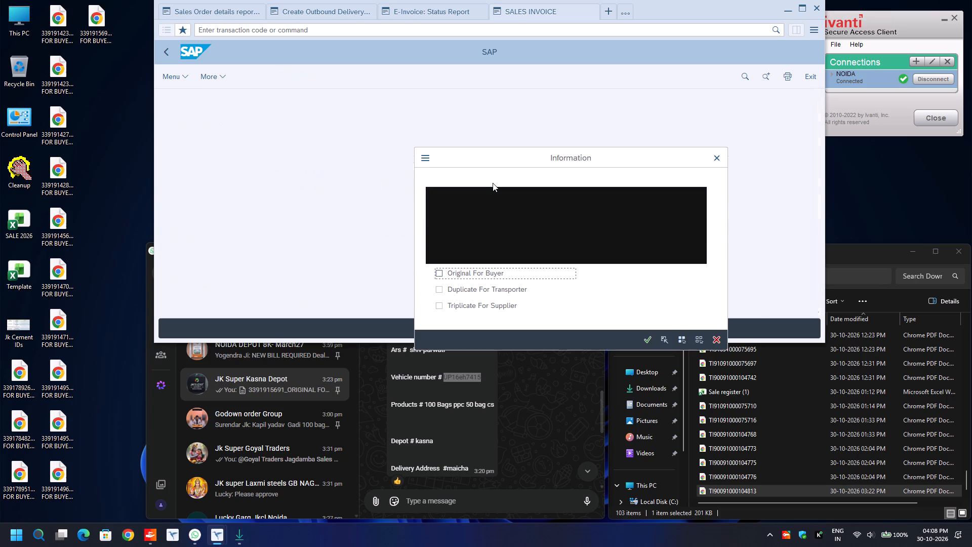
{"action": "key", "text": "space"}
{"action": "key", "text": "Return"}
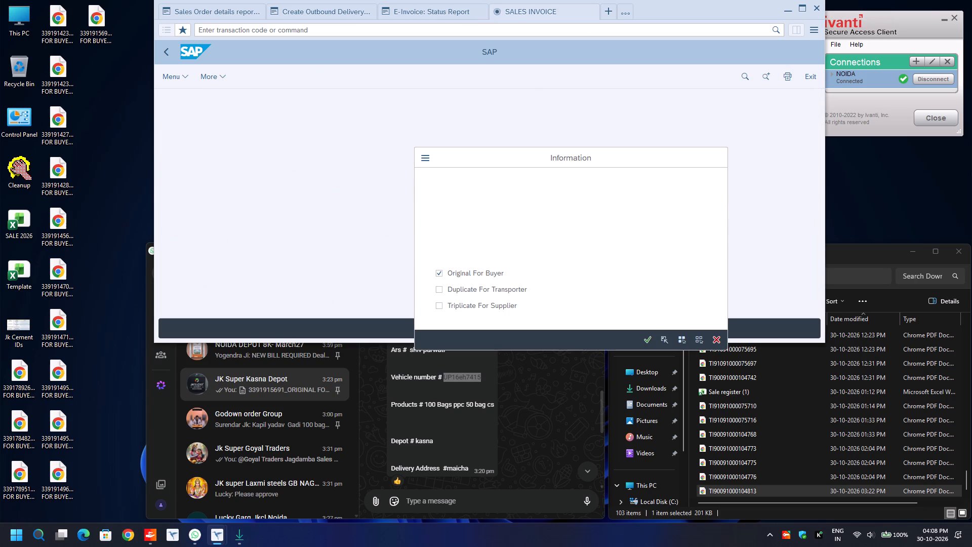
{"action": "left_click", "coordinate": [441, 9]}
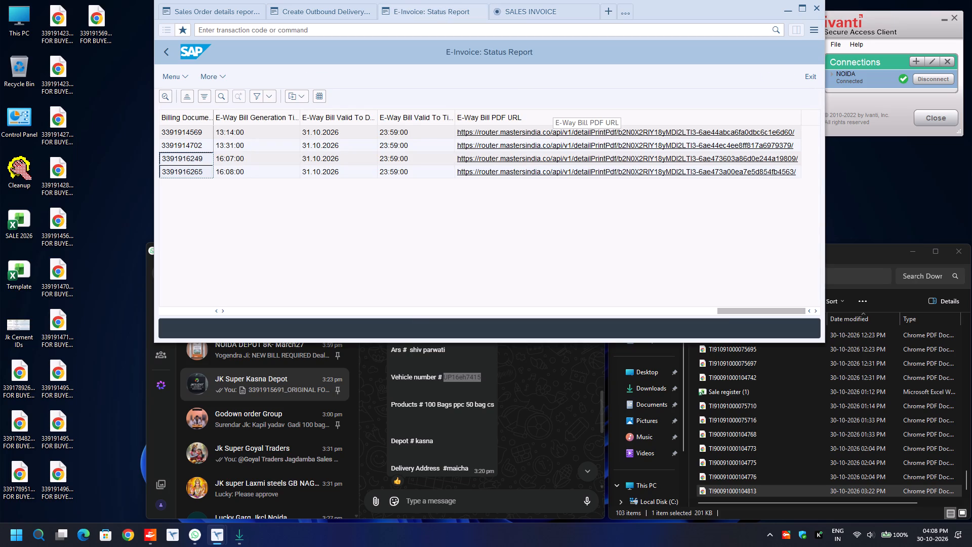
{"action": "left_click", "coordinate": [578, 158]}
{"action": "key", "text": "Left"}
{"action": "key", "text": "Return"}
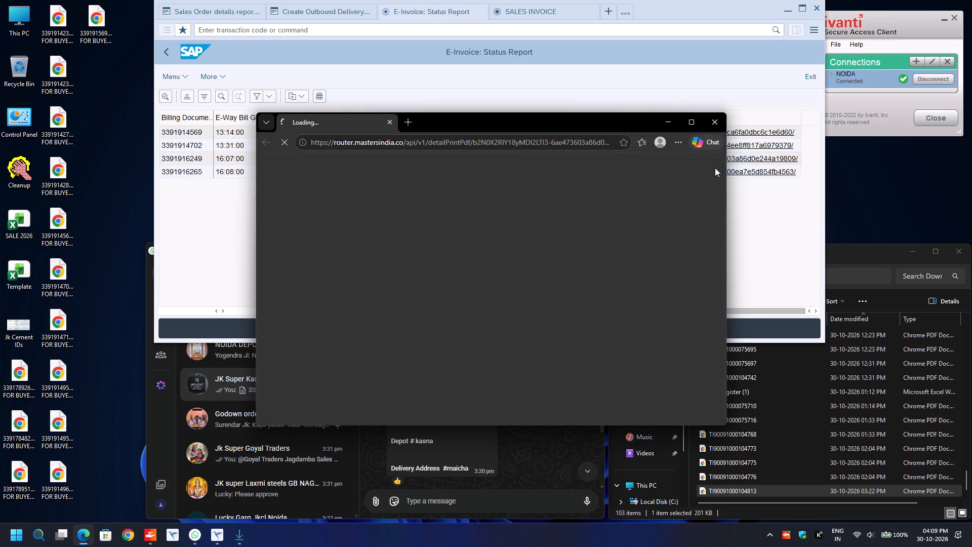
{"action": "left_click", "coordinate": [734, 171]}
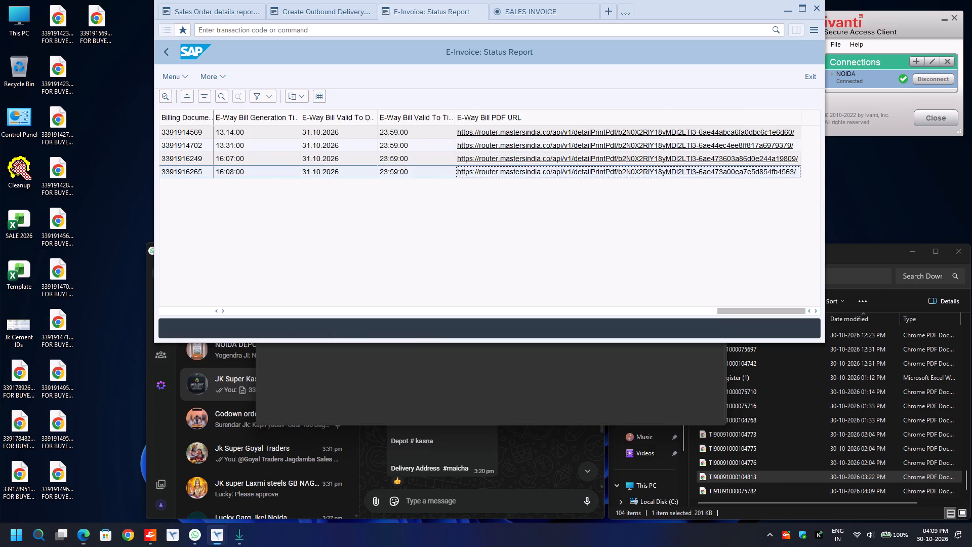
{"action": "key", "text": "Left"}
{"action": "key", "text": "Return"}
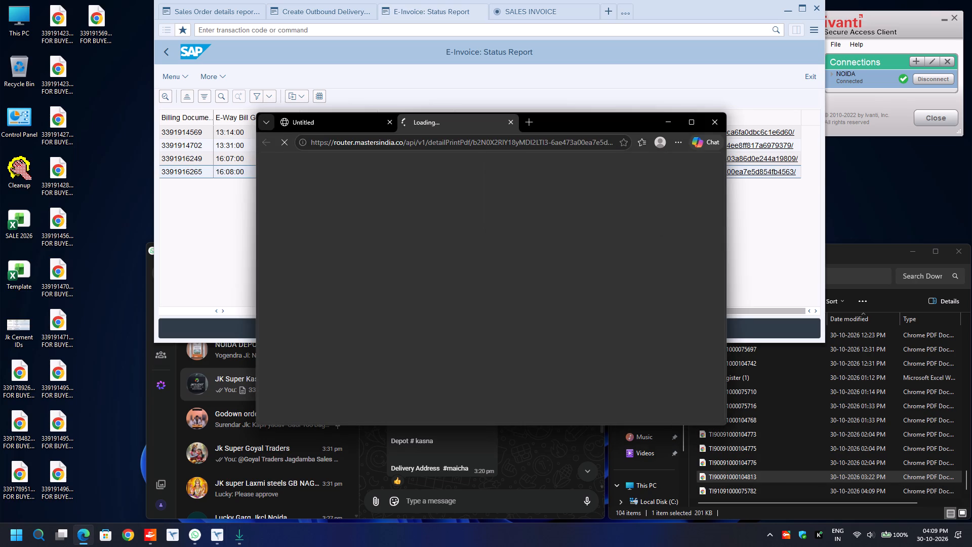
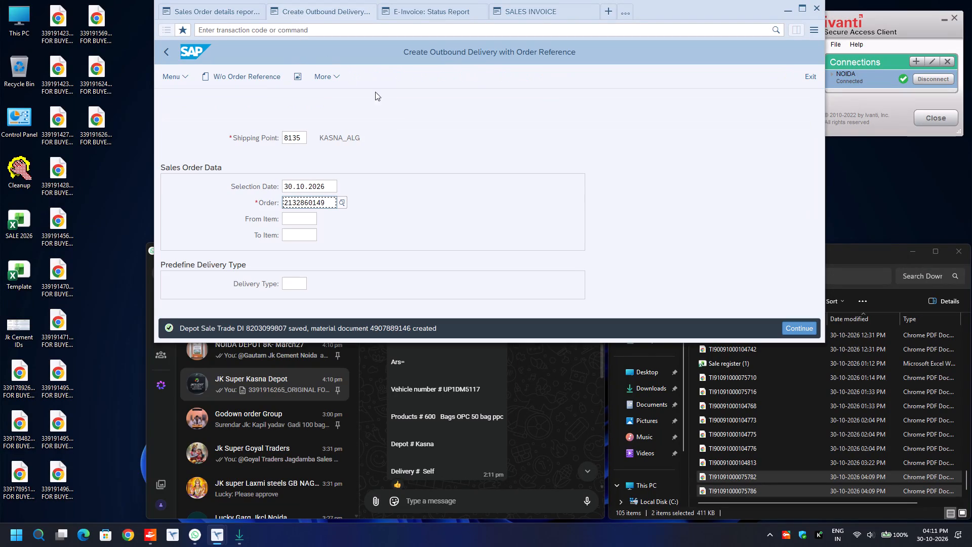
{"action": "key", "text": "ctrl+a"}
{"action": "key", "text": "ctrl+v"}
{"action": "key", "text": "Return"}
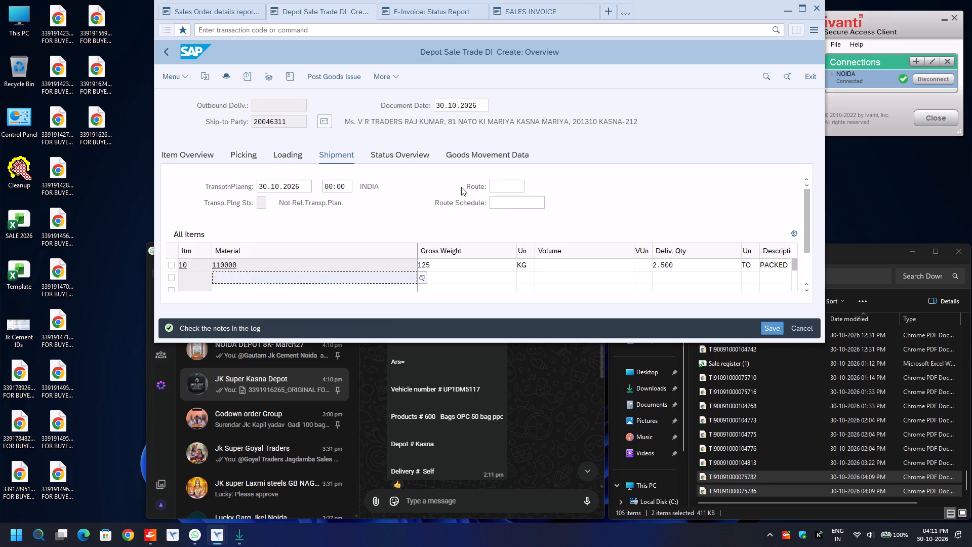
{"action": "left_click", "coordinate": [502, 186]}
{"action": "key", "text": "BackSpace"}
{"action": "key", "text": "Down"}
{"action": "key", "text": "Return"}
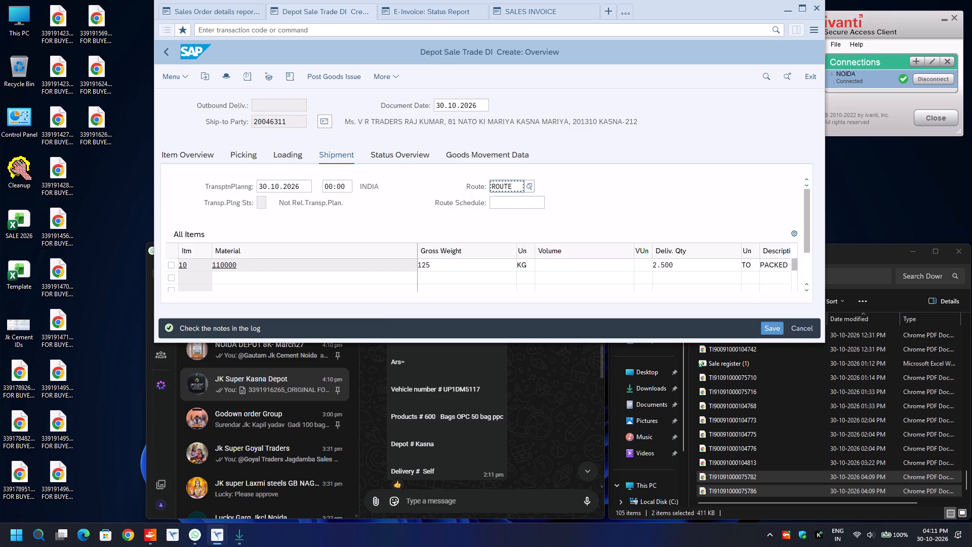
Enter picked quantity 2.500 and batch 1033-8135 for item 10, material 110000.
{"action": "left_click", "coordinate": [245, 155]}
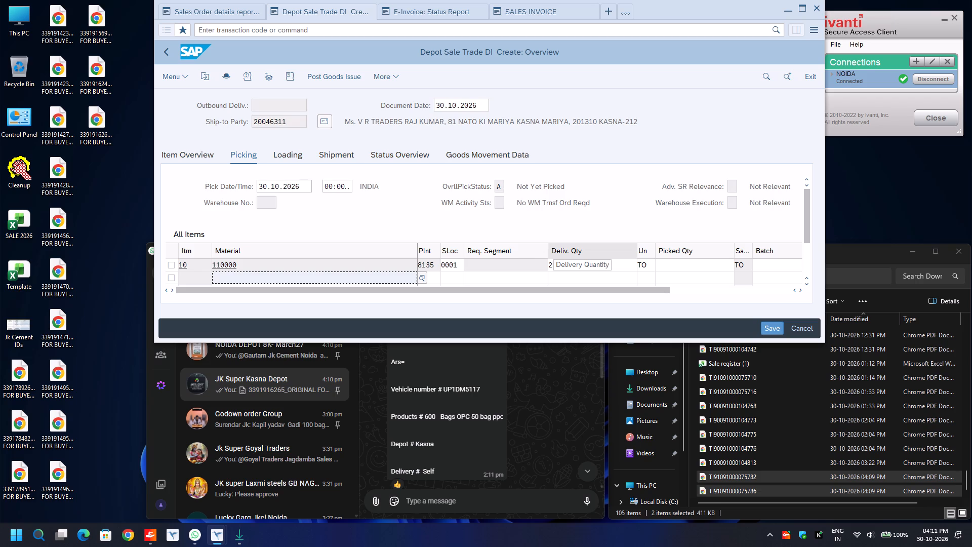
{"action": "left_click", "coordinate": [685, 265]}
{"action": "type", "text": "2.500"}
{"action": "key", "text": "Tab"}
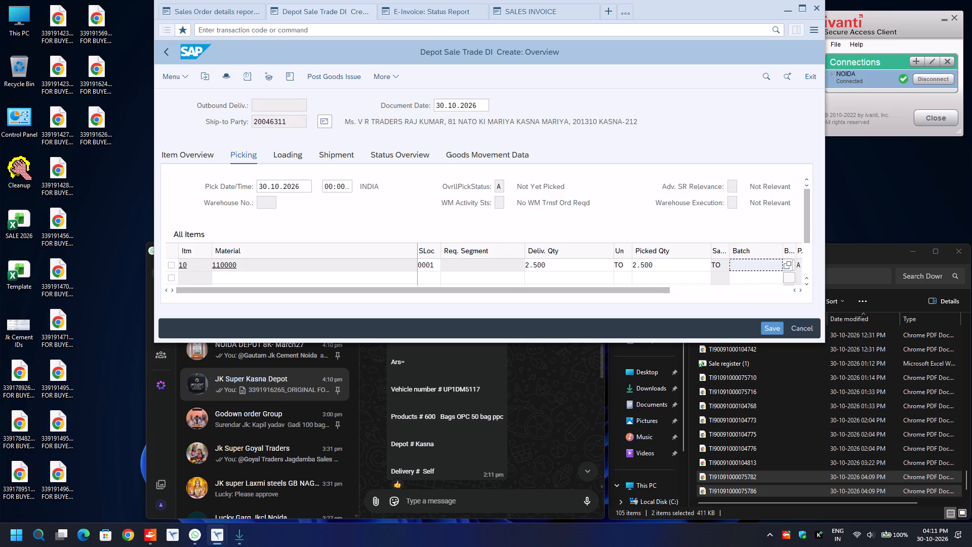
{"action": "type", "text": "1033"}
{"action": "key", "text": "Down"}
{"action": "key", "text": "Return"}
In the delivery header's additional data, set the transport mode to ROAD and fill Road Transporter1 with the previously used code.
{"action": "key", "text": "F8"}
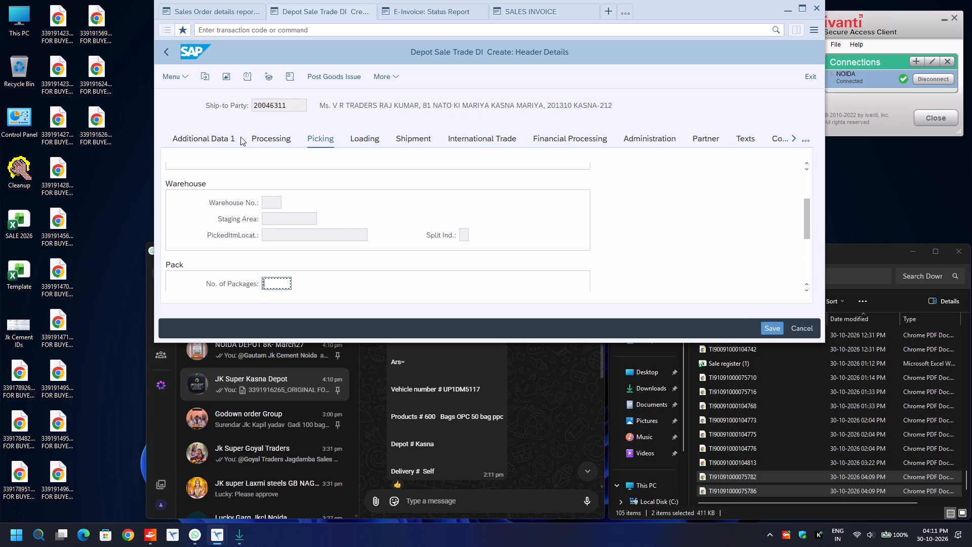
{"action": "left_click", "coordinate": [218, 134]}
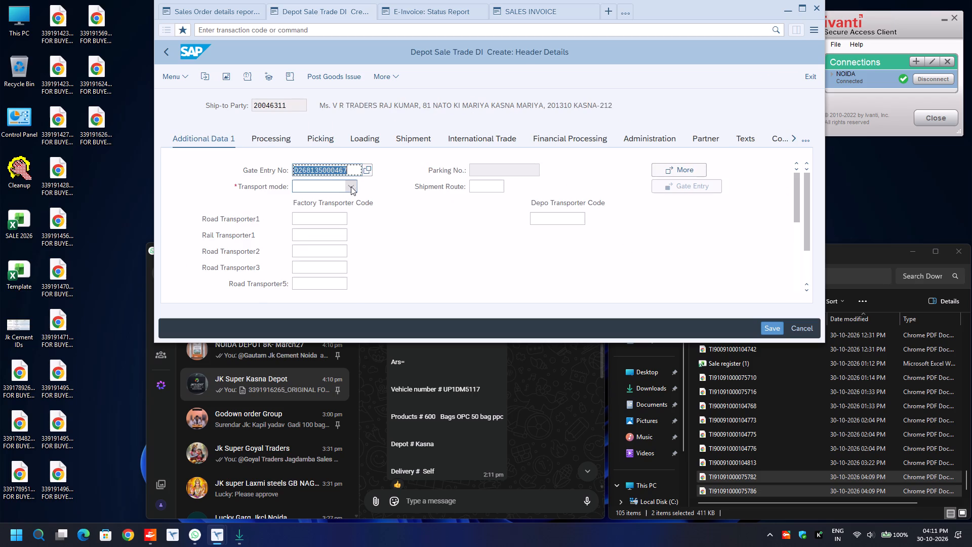
{"action": "left_click", "coordinate": [351, 186]}
{"action": "left_click", "coordinate": [327, 233]}
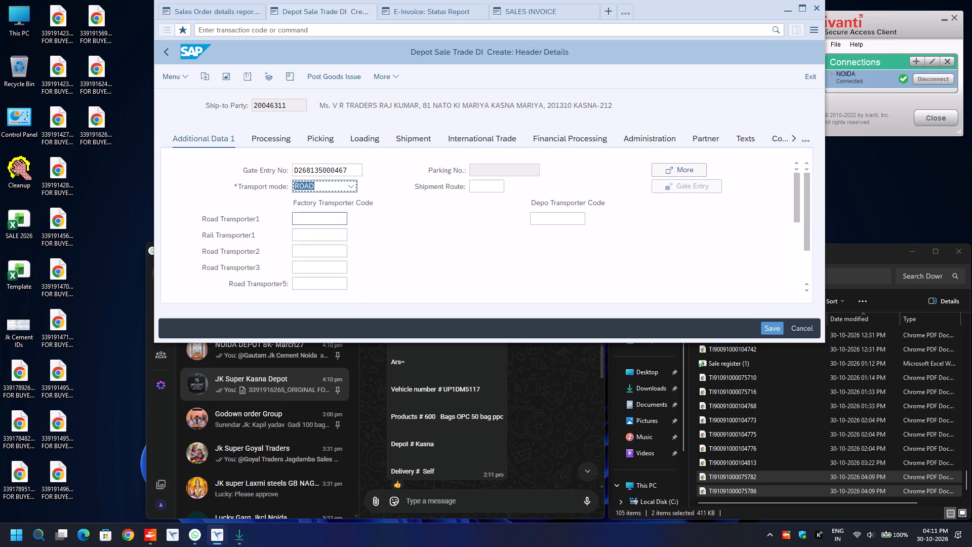
{"action": "left_click", "coordinate": [322, 222]}
{"action": "key", "text": "BackSpace"}
{"action": "key", "text": "Down"}
{"action": "key", "text": "Return"}
{"action": "key", "text": "Return"}
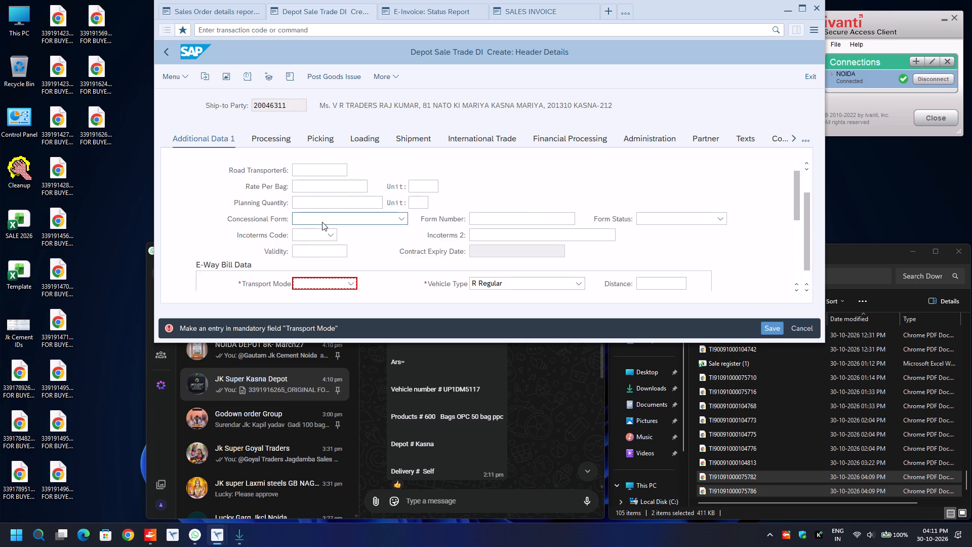
Set the e-way bill transport mode to Road and the distance to 30.
{"action": "type", "text": "ro"}
{"action": "key", "text": "Tab"}
{"action": "key", "text": "Tab"}
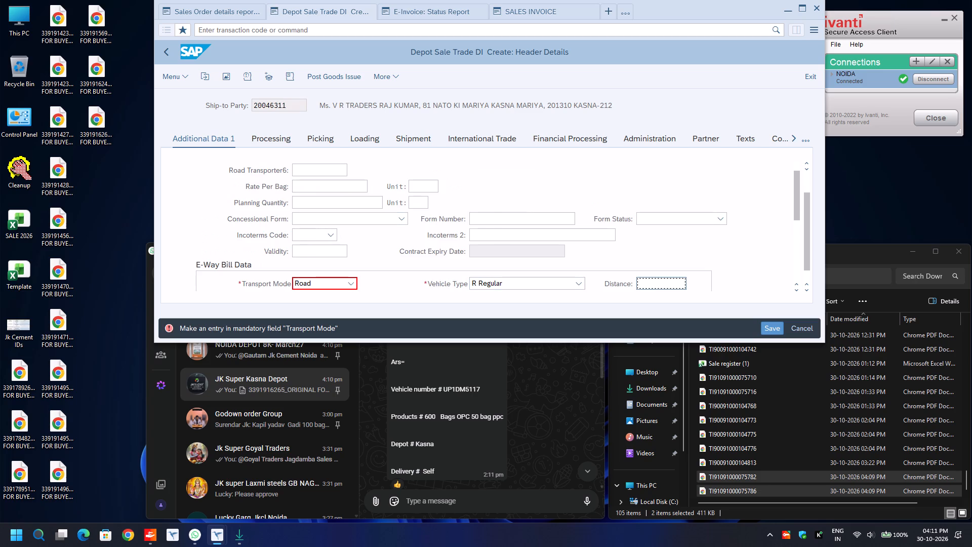
{"action": "key", "text": "BackSpace"}
{"action": "key", "text": "Down"}
{"action": "key", "text": "Return"}
{"action": "key", "text": "Down"}
{"action": "key", "text": "Down"}
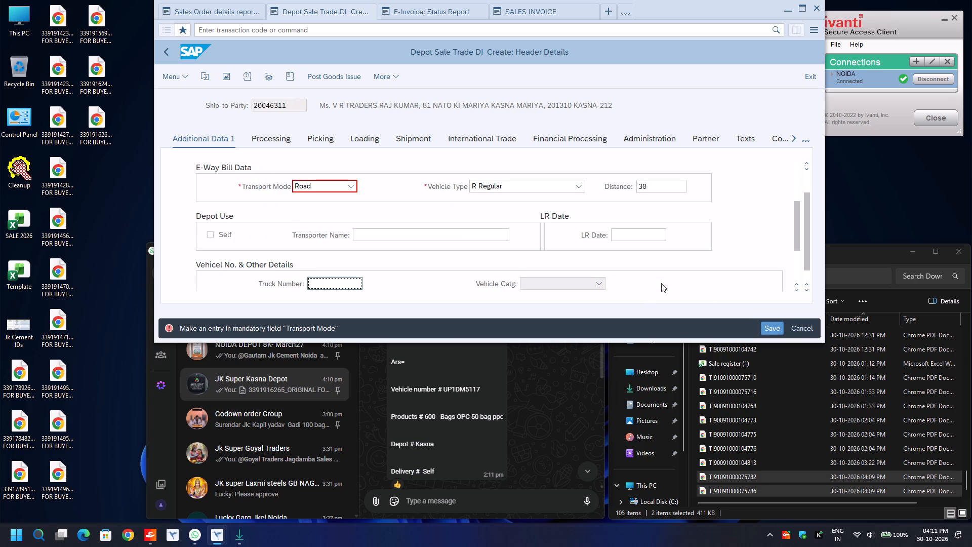
{"action": "key", "text": "BackSpace"}
{"action": "key", "text": "Down"}
{"action": "key", "text": "Down"}
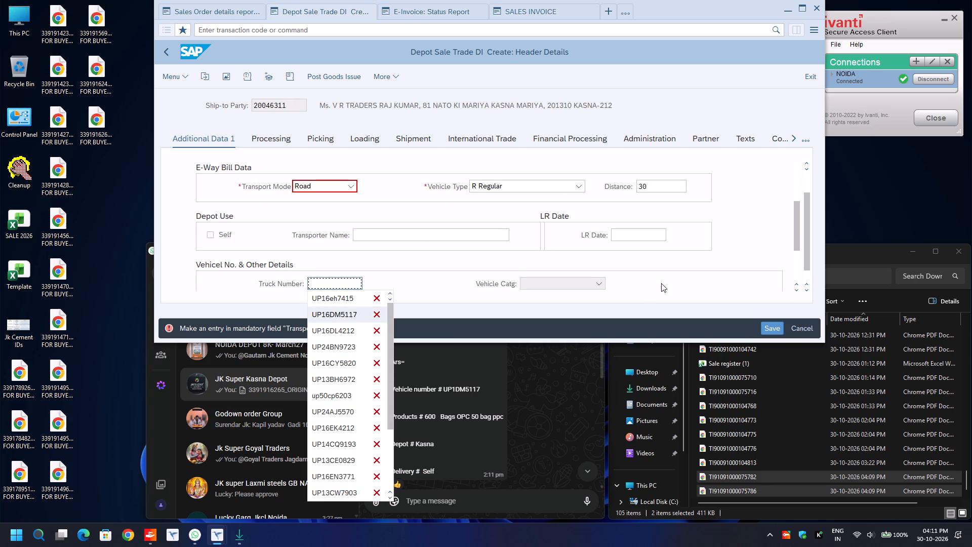
{"action": "key", "text": "Return"}
{"action": "key", "text": "Down"}
{"action": "key", "text": "Tab"}
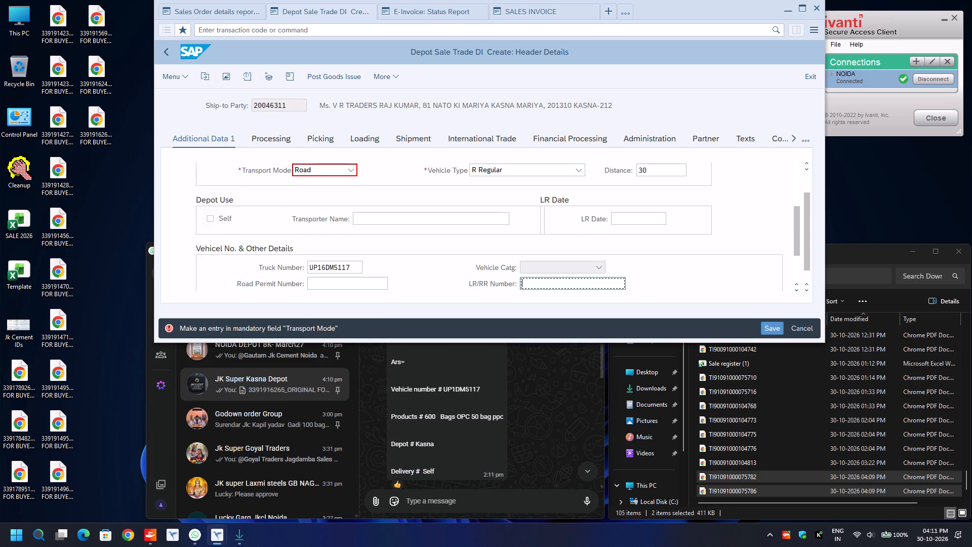
{"action": "key", "text": "BackSpace"}
{"action": "key", "text": "Down"}
{"action": "key", "text": "Return"}
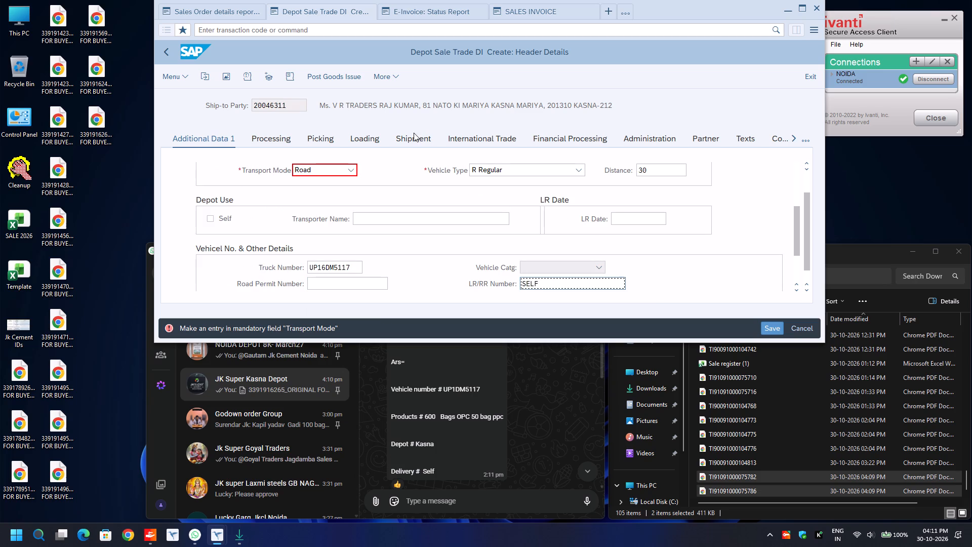
{"action": "left_click", "coordinate": [414, 138]}
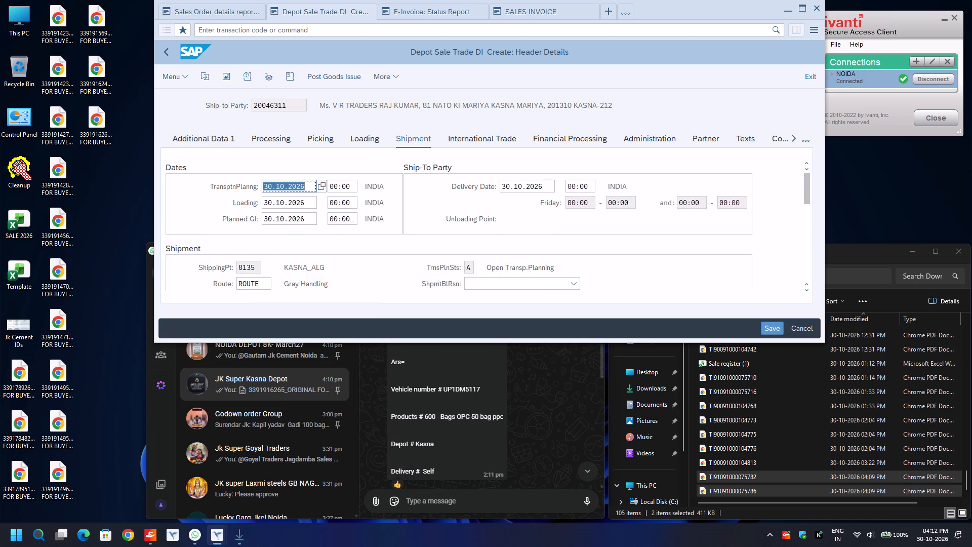
{"action": "left_click", "coordinate": [330, 77]}
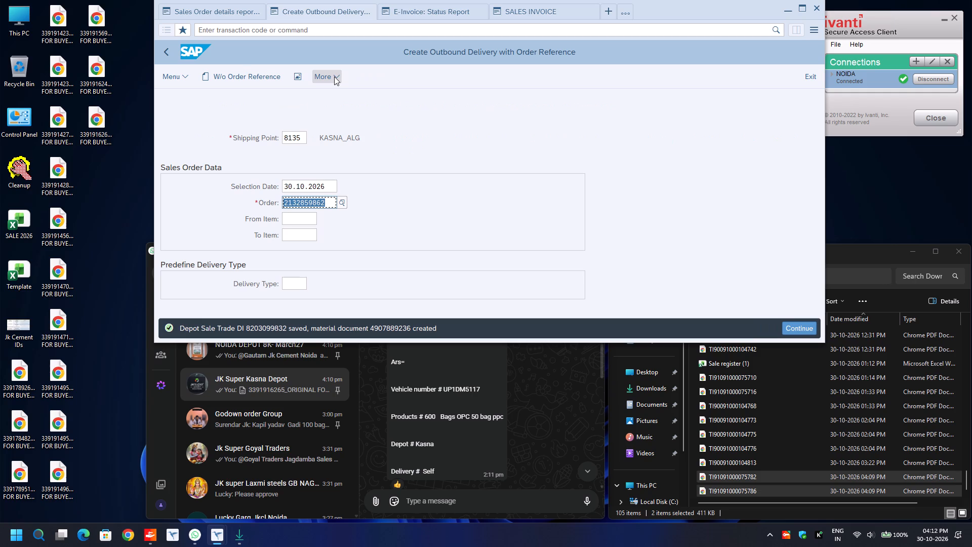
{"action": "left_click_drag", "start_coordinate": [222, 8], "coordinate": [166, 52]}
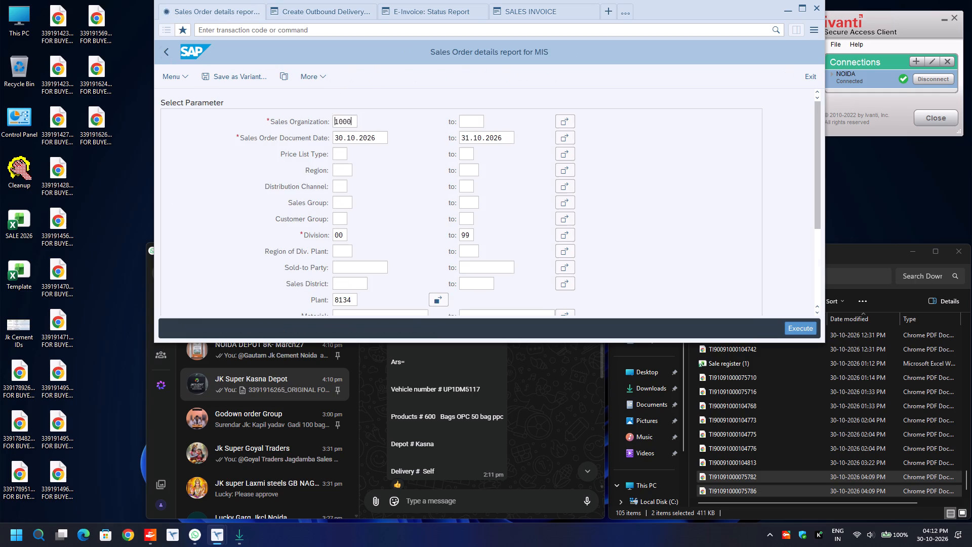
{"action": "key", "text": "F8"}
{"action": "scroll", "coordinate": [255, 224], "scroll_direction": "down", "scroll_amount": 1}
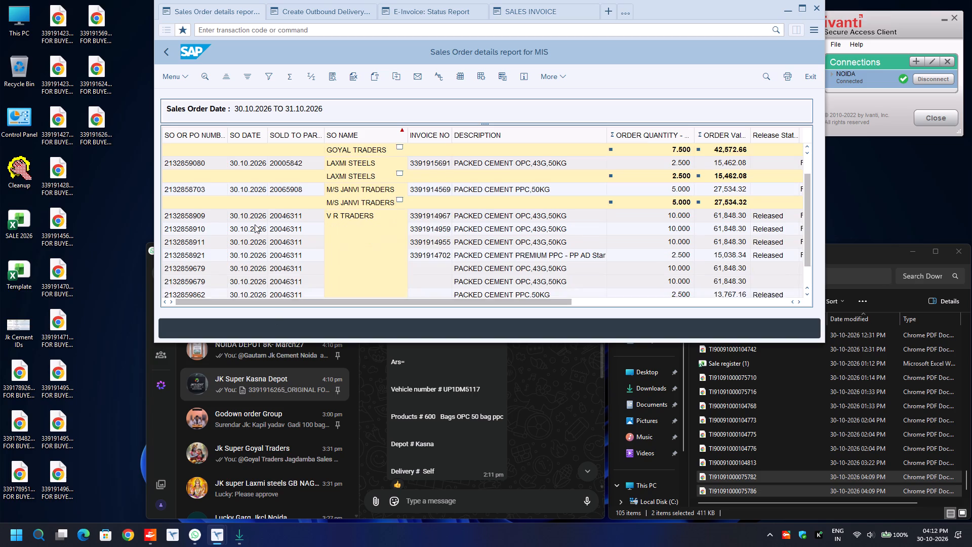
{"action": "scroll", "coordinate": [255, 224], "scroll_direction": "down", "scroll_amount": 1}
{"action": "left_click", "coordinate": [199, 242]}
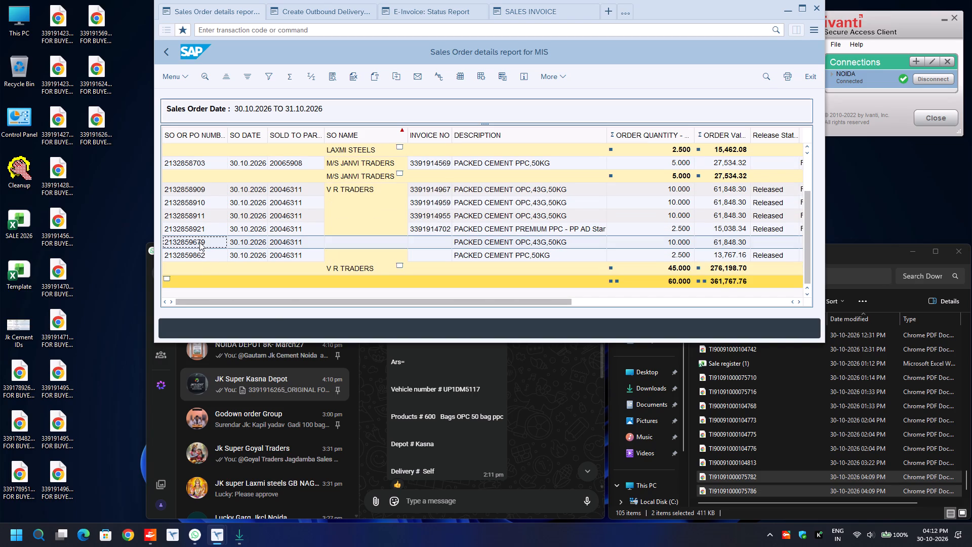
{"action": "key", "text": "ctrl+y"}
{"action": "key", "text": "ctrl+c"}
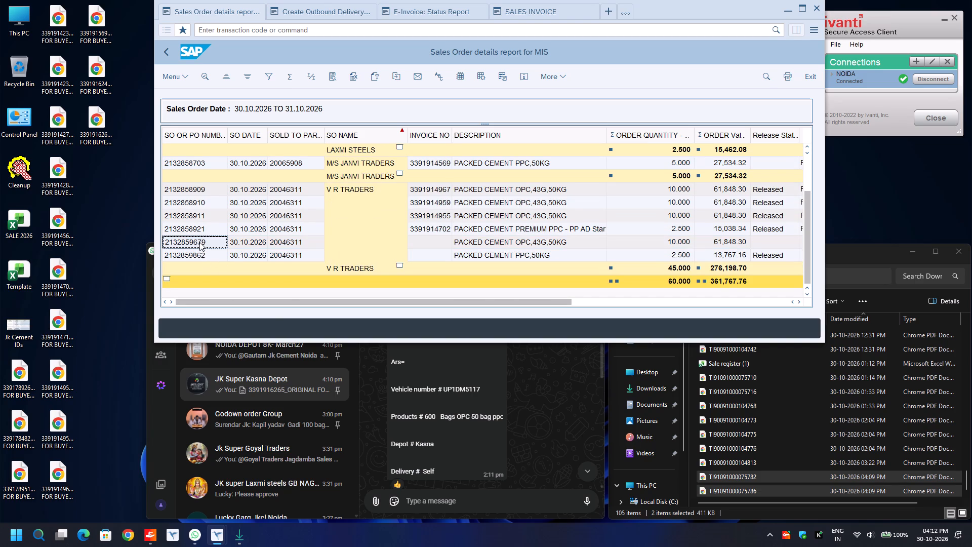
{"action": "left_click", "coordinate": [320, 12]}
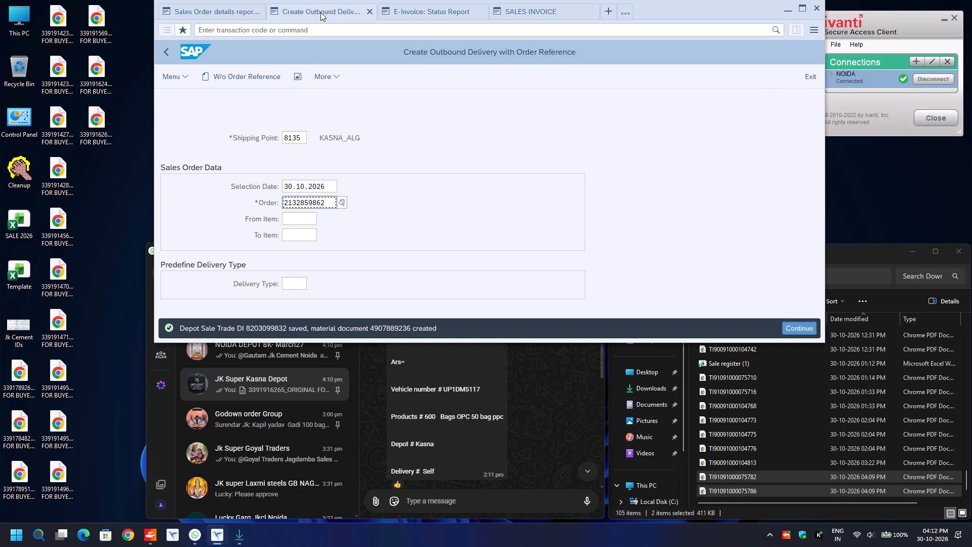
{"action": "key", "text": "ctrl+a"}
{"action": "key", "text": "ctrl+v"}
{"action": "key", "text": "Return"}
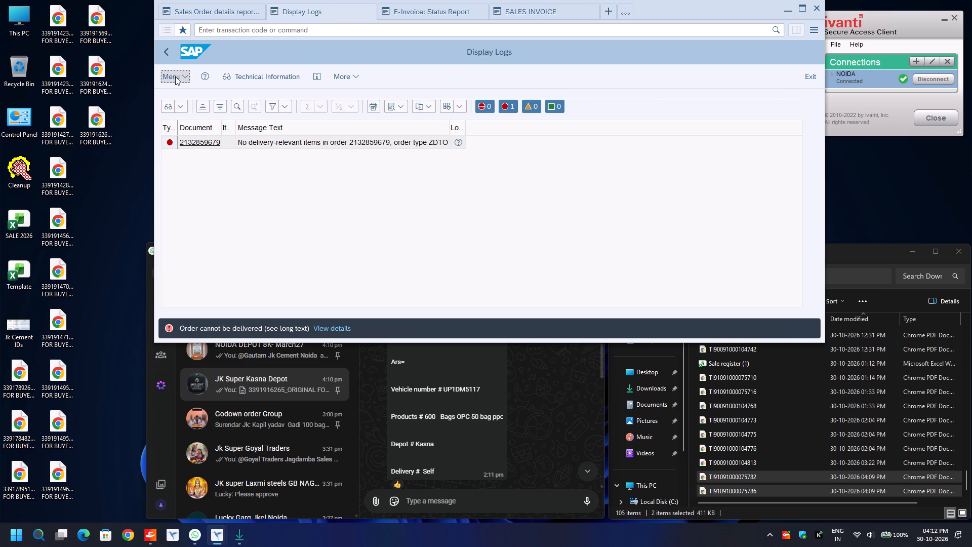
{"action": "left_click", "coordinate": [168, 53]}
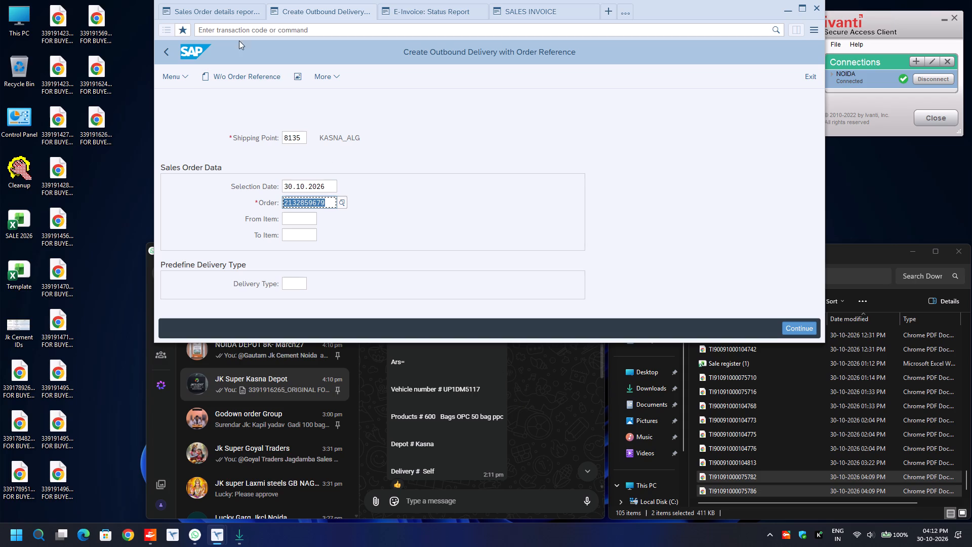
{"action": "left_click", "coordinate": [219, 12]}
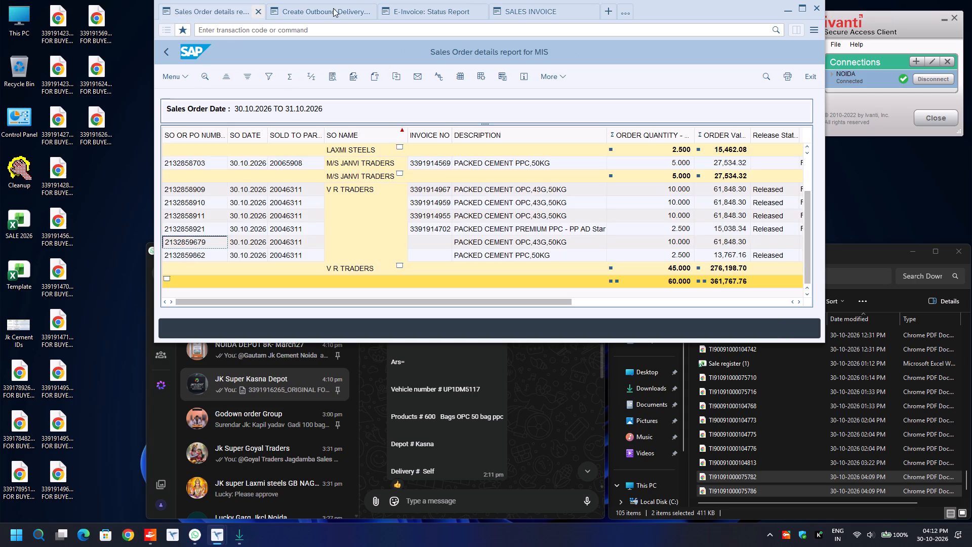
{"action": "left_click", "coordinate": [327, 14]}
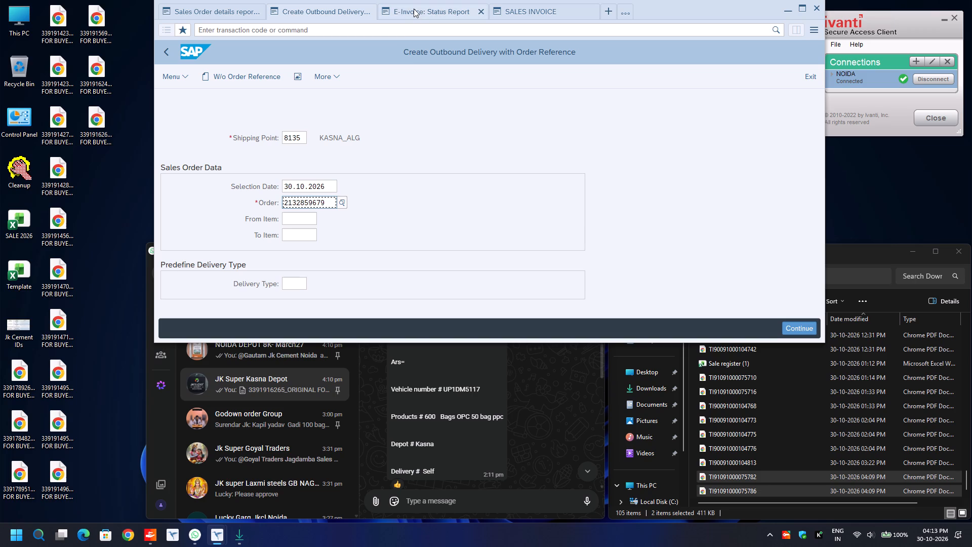
Rerun the e-invoice status report for plant 8135 with billing date 30.10.2026.
{"action": "left_click", "coordinate": [414, 9]}
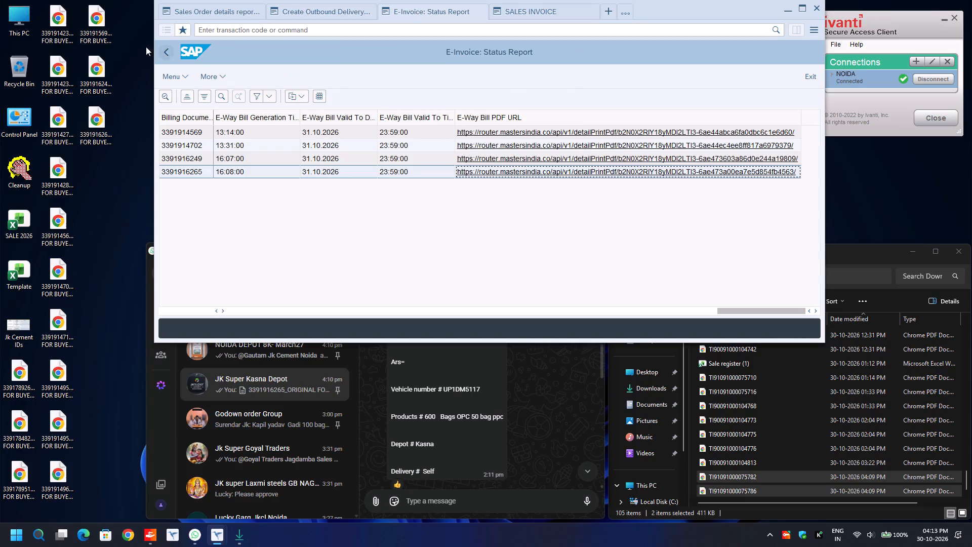
{"action": "left_click", "coordinate": [168, 50]}
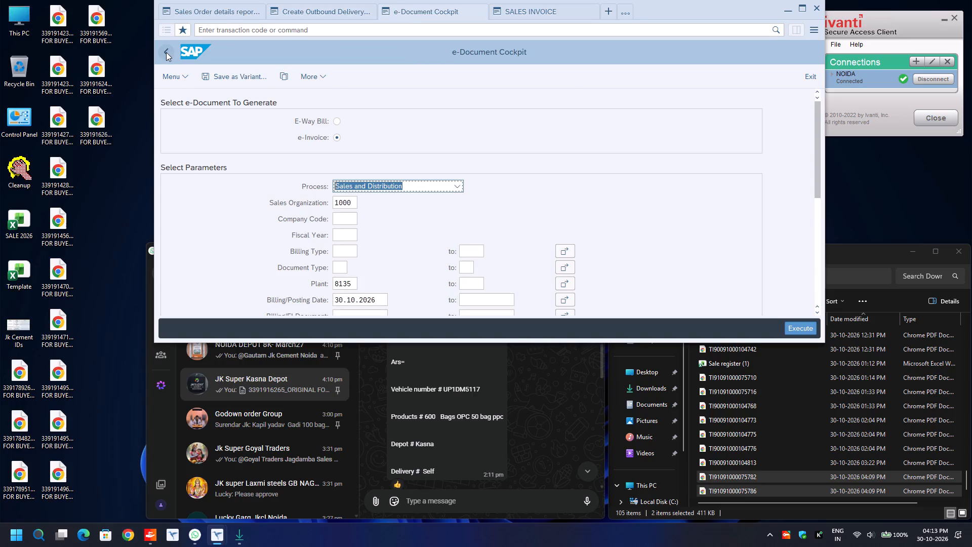
{"action": "key", "text": "F8"}
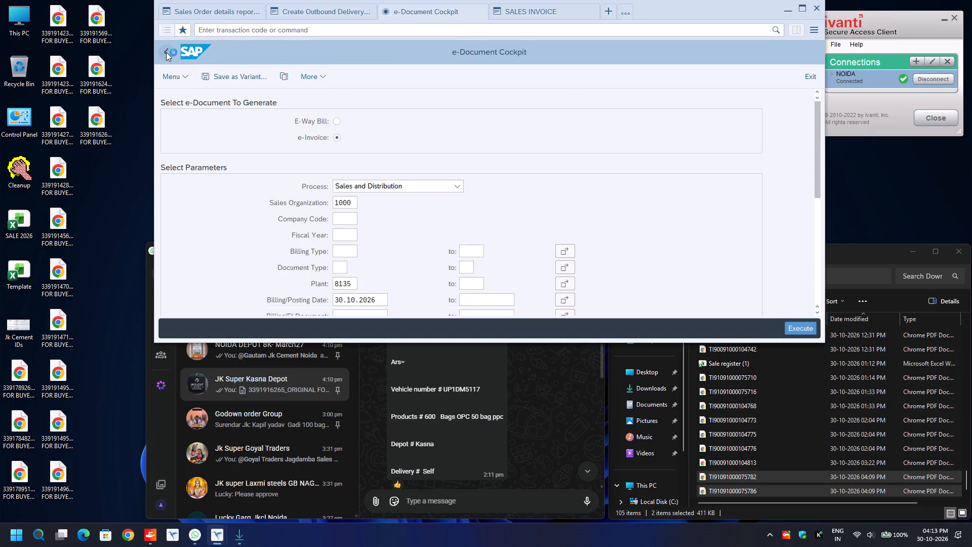
{"action": "scroll", "coordinate": [285, 213], "scroll_direction": "down", "scroll_amount": 10}
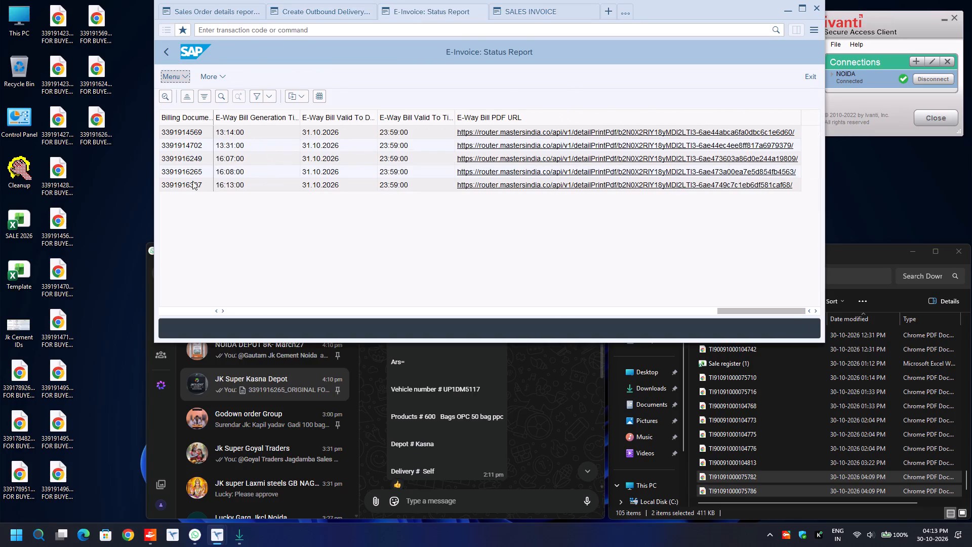
{"action": "left_click", "coordinate": [184, 178]}
{"action": "key", "text": "Down"}
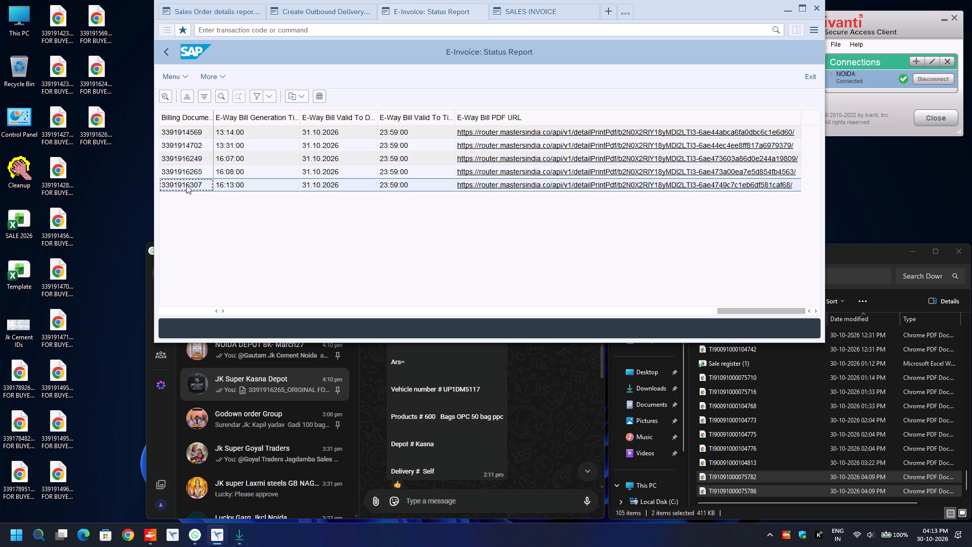
{"action": "key", "text": "ctrl+y"}
{"action": "key", "text": "ctrl+c"}
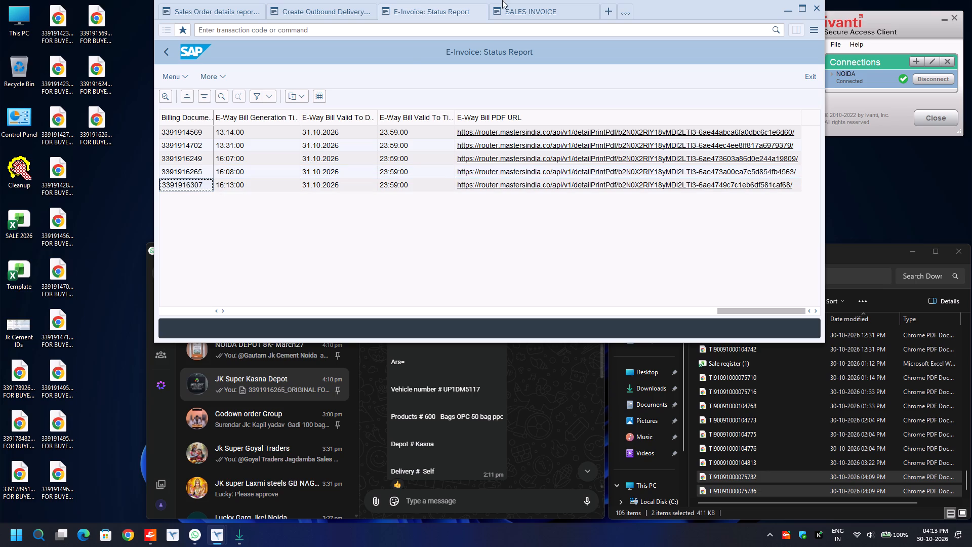
{"action": "left_click", "coordinate": [567, 12]}
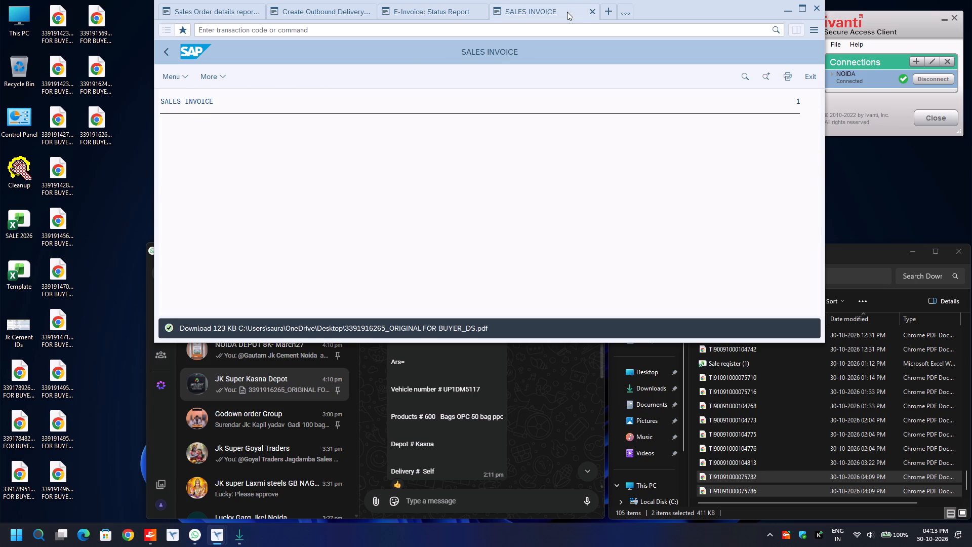
{"action": "key", "text": "Escape"}
{"action": "key", "text": "Tab"}
{"action": "key", "text": "Tab"}
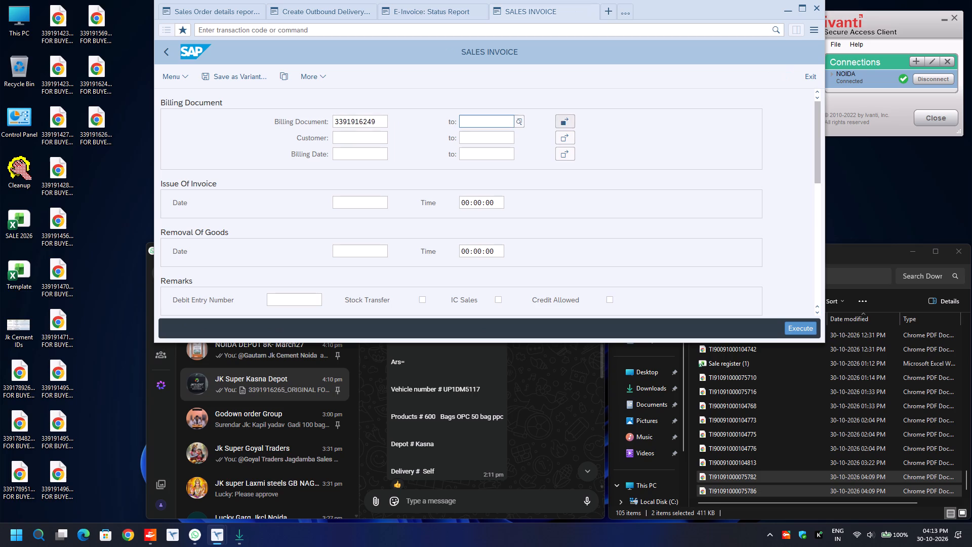
{"action": "key", "text": "space"}
{"action": "key", "text": "ctrl+v"}
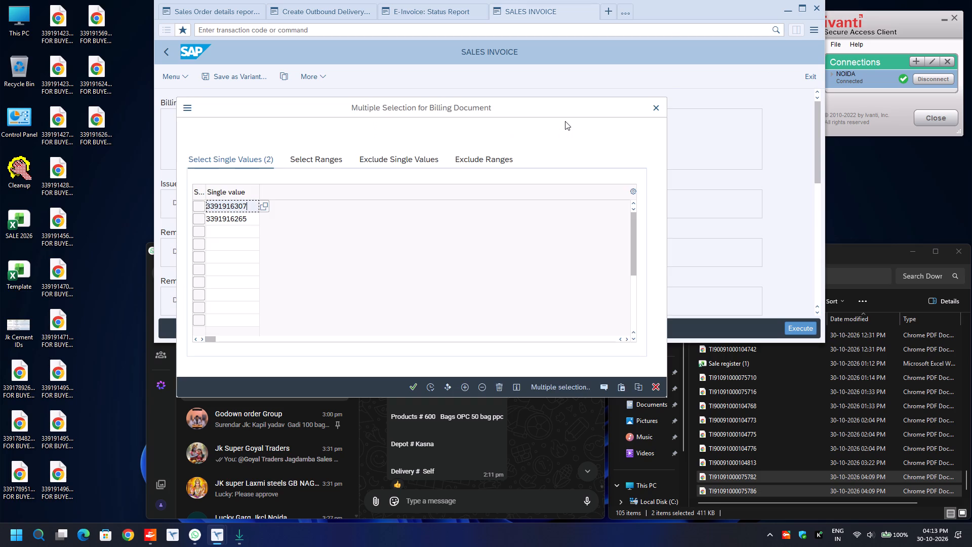
{"action": "key", "text": "Down"}
{"action": "key", "text": "ctrl+a"}
{"action": "key", "text": "Delete"}
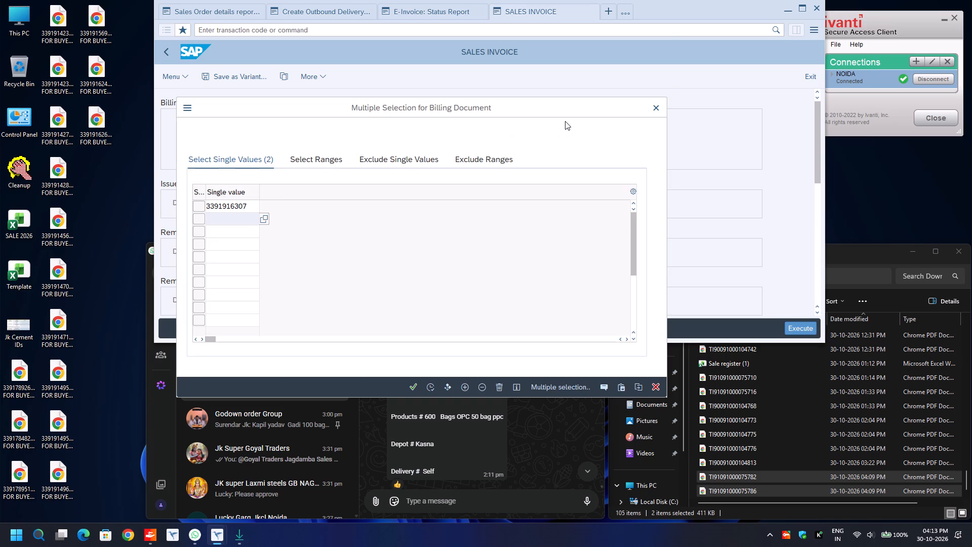
{"action": "key", "text": "F8"}
{"action": "key", "text": "F8"}
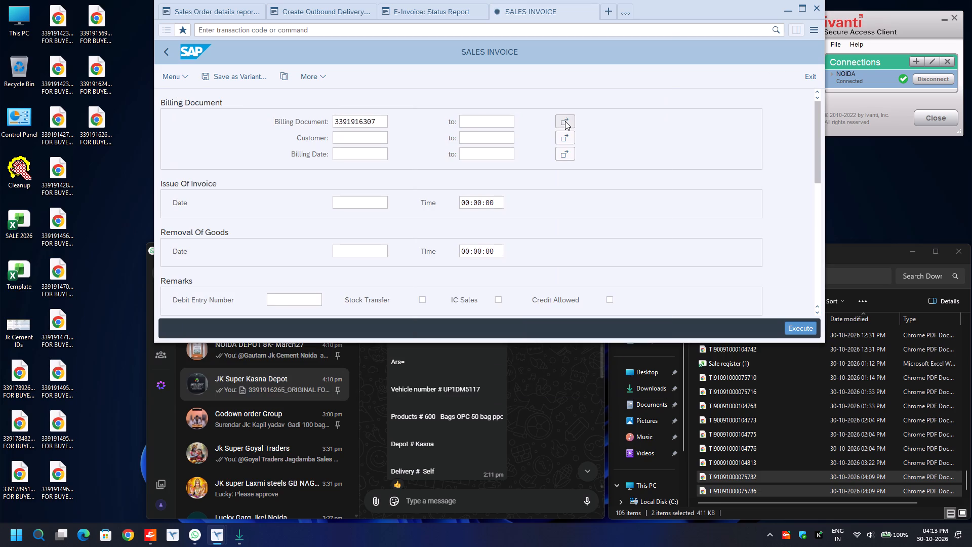
{"action": "key", "text": "space"}
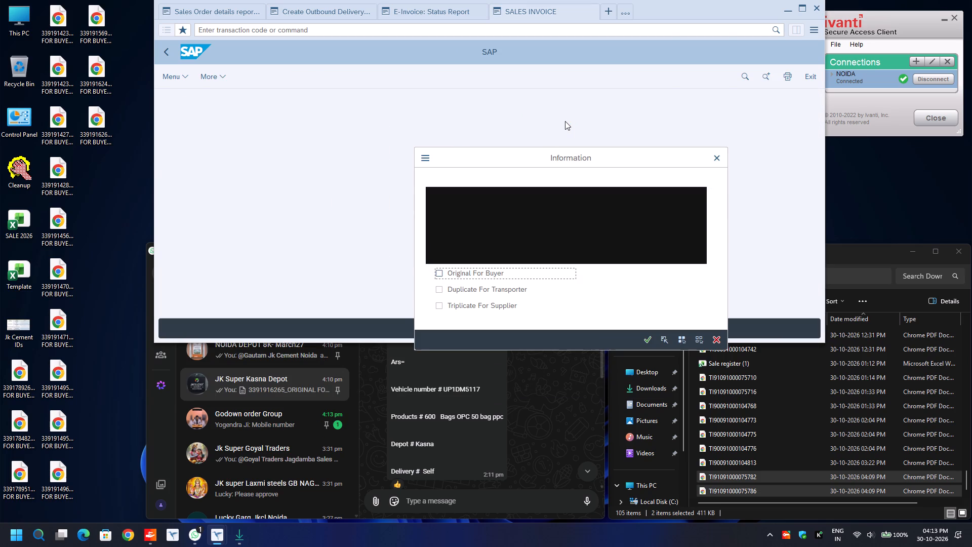
{"action": "key", "text": "Return"}
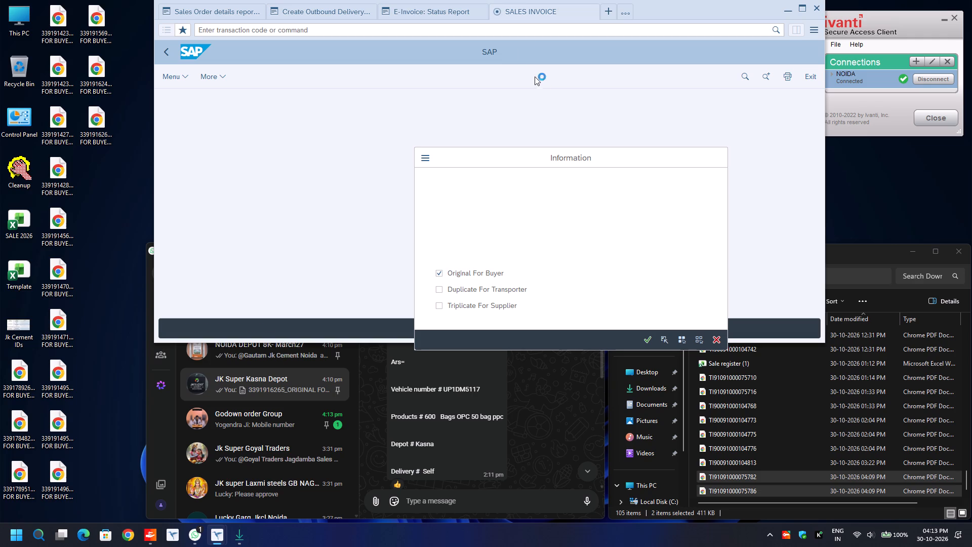
{"action": "left_click", "coordinate": [440, 14]}
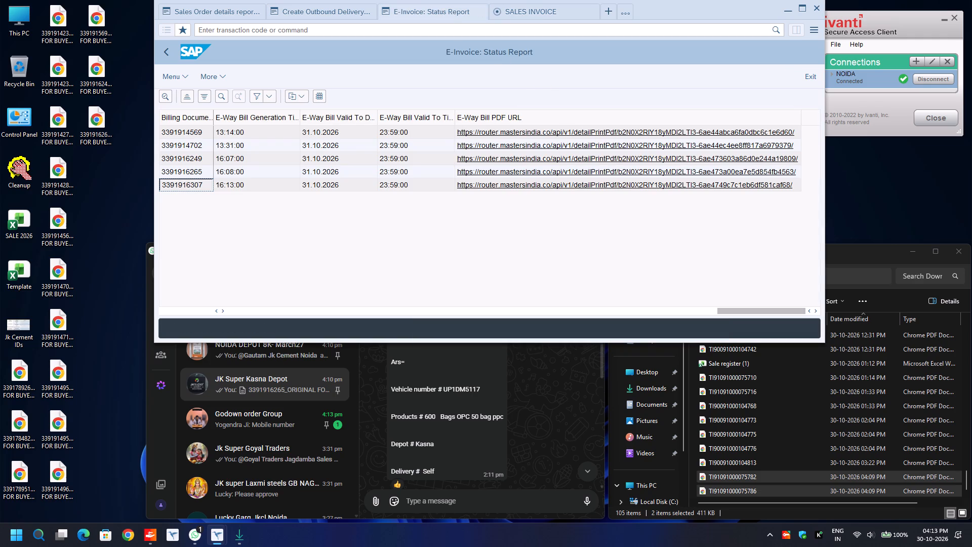
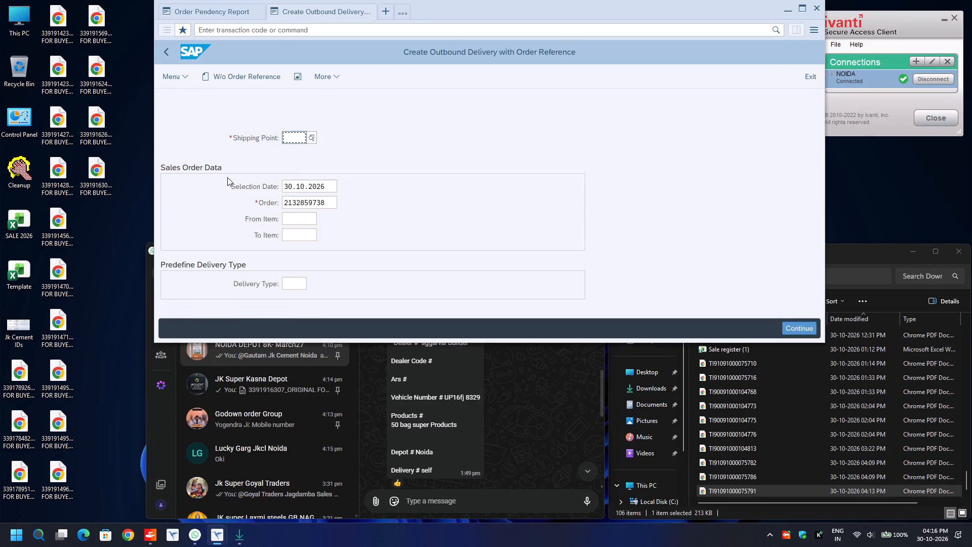
{"action": "type", "text": "1071"}
{"action": "key", "text": "Return"}
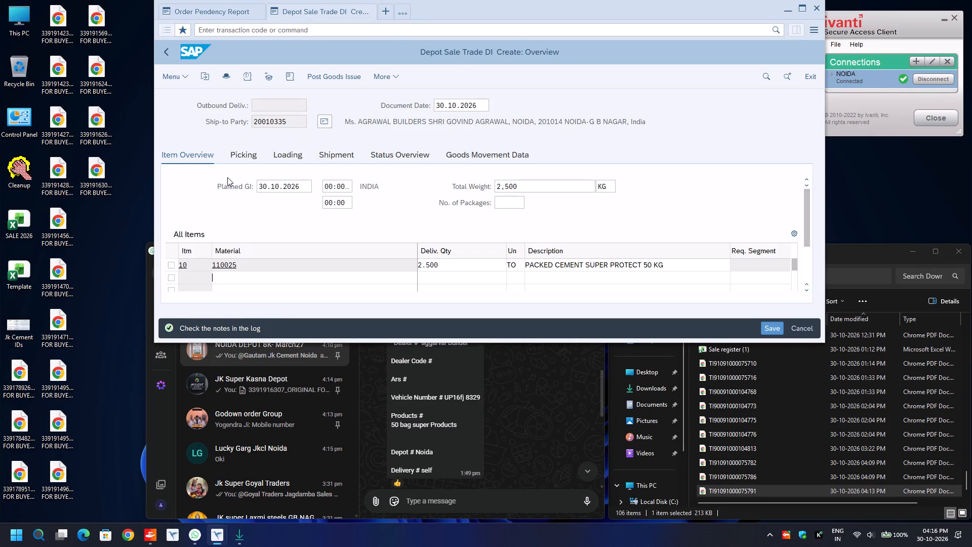
Enter picking data for item 10, material 110025: picked quantity 2.500 and batch 1001-1071.
{"action": "left_click", "coordinate": [244, 157]}
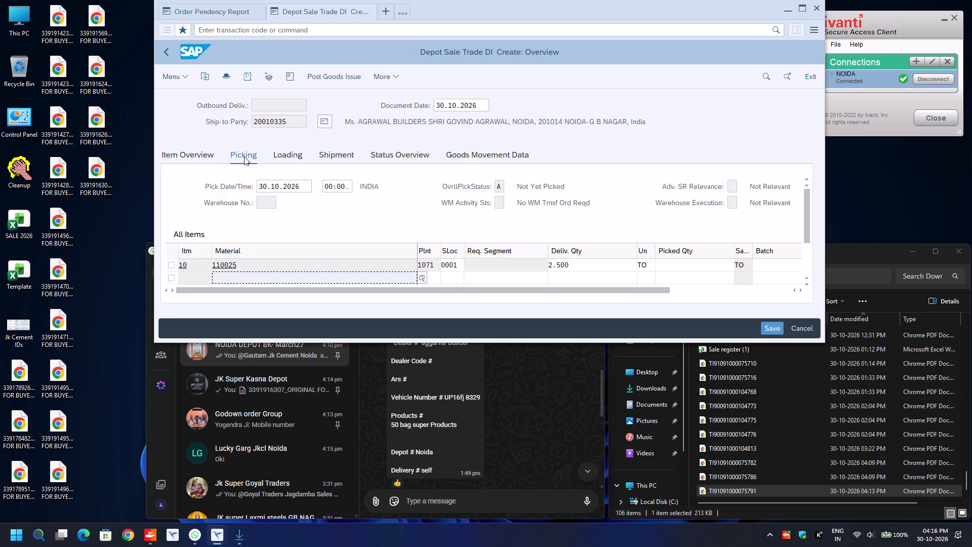
{"action": "left_click", "coordinate": [670, 262]}
{"action": "type", "text": "2.500"}
{"action": "key", "text": "Tab"}
{"action": "type", "text": "1001"}
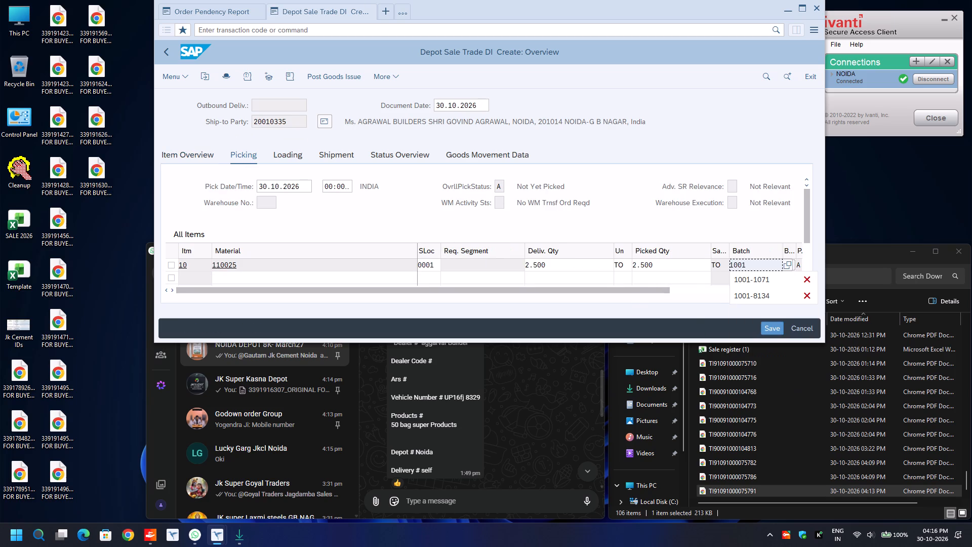
{"action": "key", "text": "Down"}
{"action": "key", "text": "Return"}
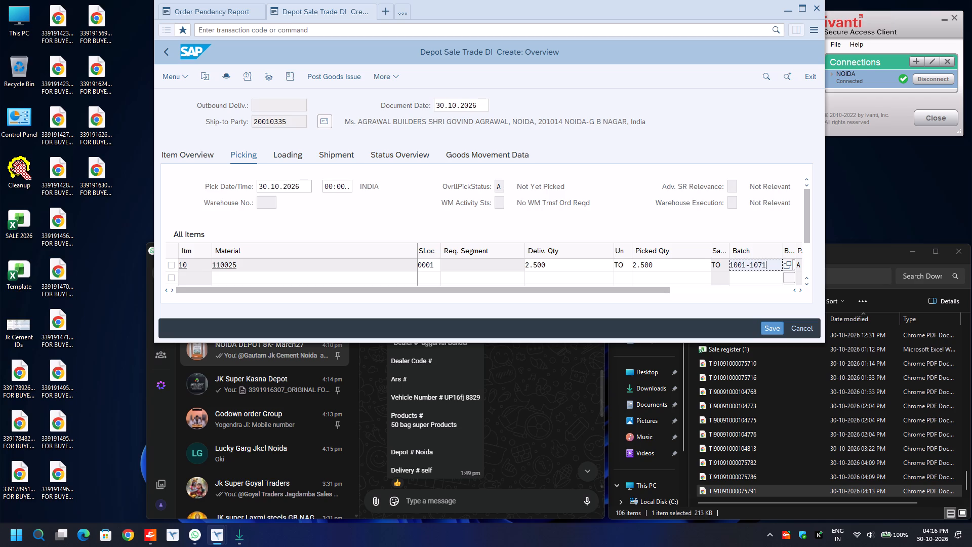
In the delivery header's additional data, set the transport mode to ROAD and fill Road Transporter1 with the previously used entry.
{"action": "key", "text": "F8"}
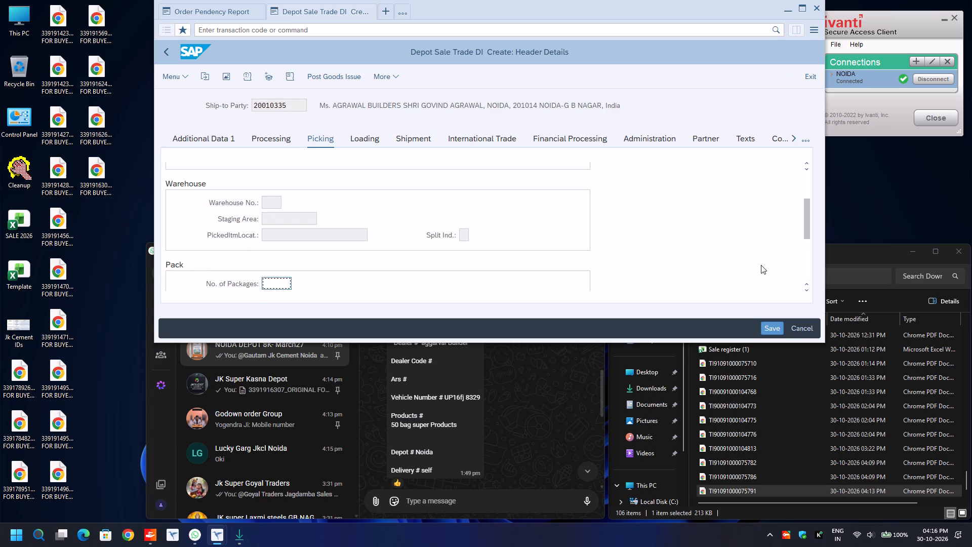
{"action": "left_click", "coordinate": [207, 139]}
{"action": "left_click", "coordinate": [352, 190]}
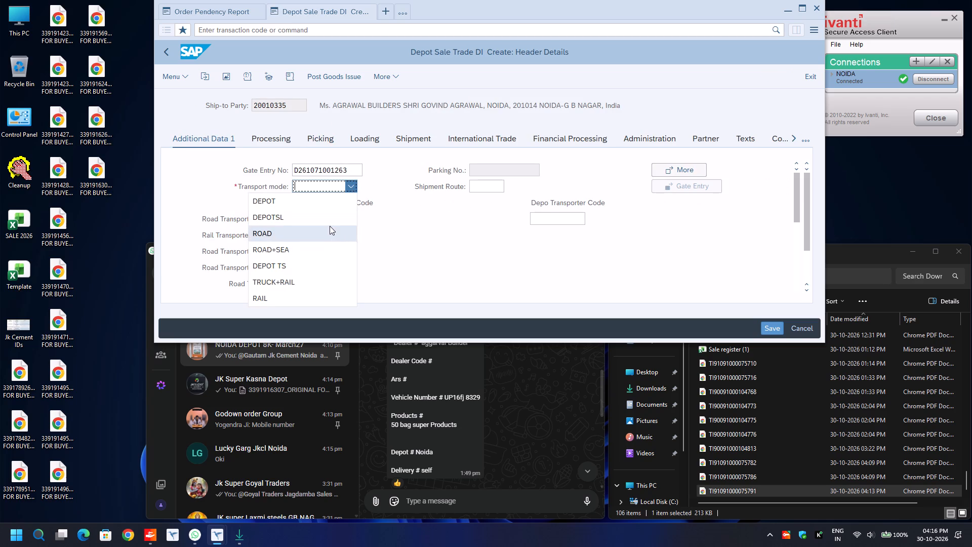
{"action": "left_click", "coordinate": [328, 230]}
{"action": "left_click", "coordinate": [320, 220]}
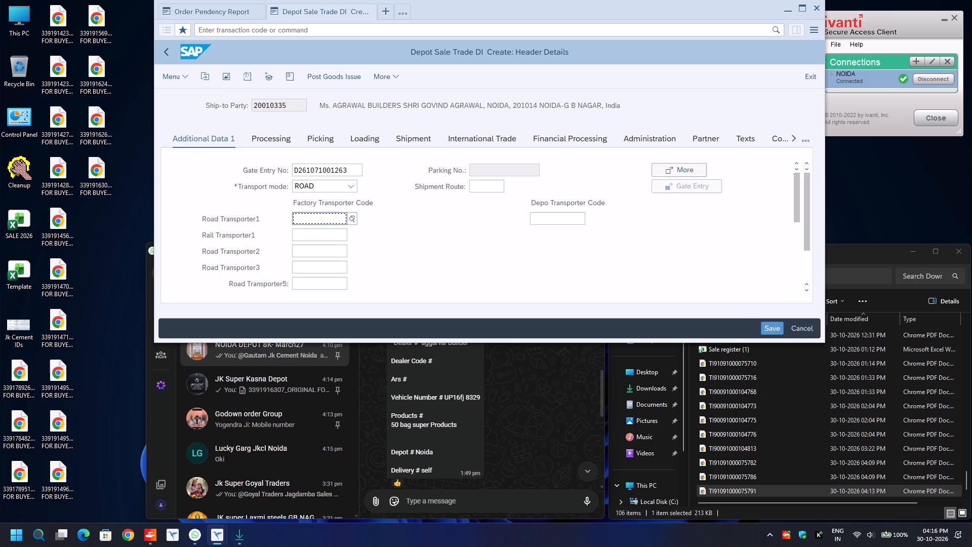
{"action": "key", "text": "BackSpace"}
{"action": "key", "text": "Down"}
{"action": "key", "text": "Return"}
{"action": "key", "text": "Return"}
Set the e-way bill data to transport mode Road and distance 30.
{"action": "type", "text": "ro"}
{"action": "key", "text": "Tab"}
{"action": "key", "text": "Tab"}
{"action": "key", "text": "BackSpace"}
{"action": "key", "text": "Down"}
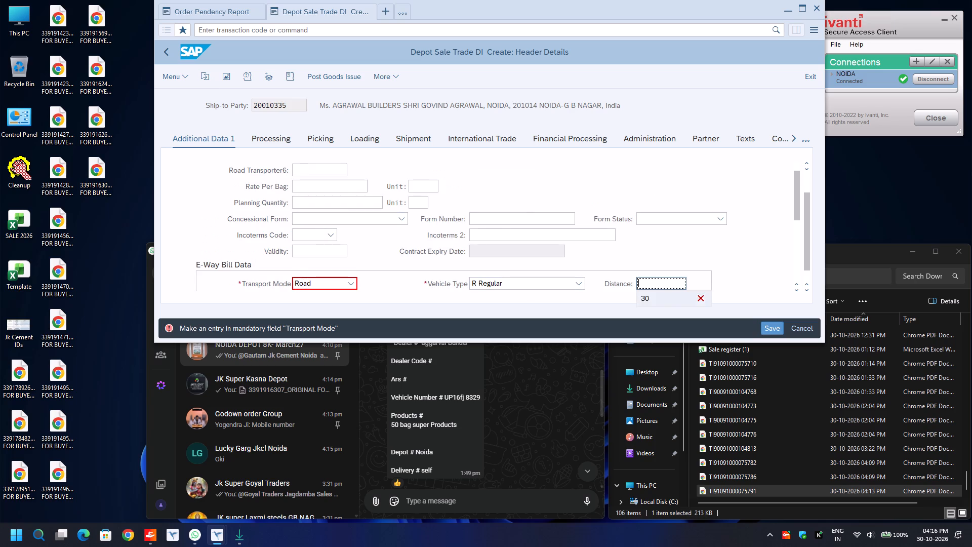
{"action": "key", "text": "Return"}
{"action": "key", "text": "Tab"}
{"action": "key", "text": "Tab"}
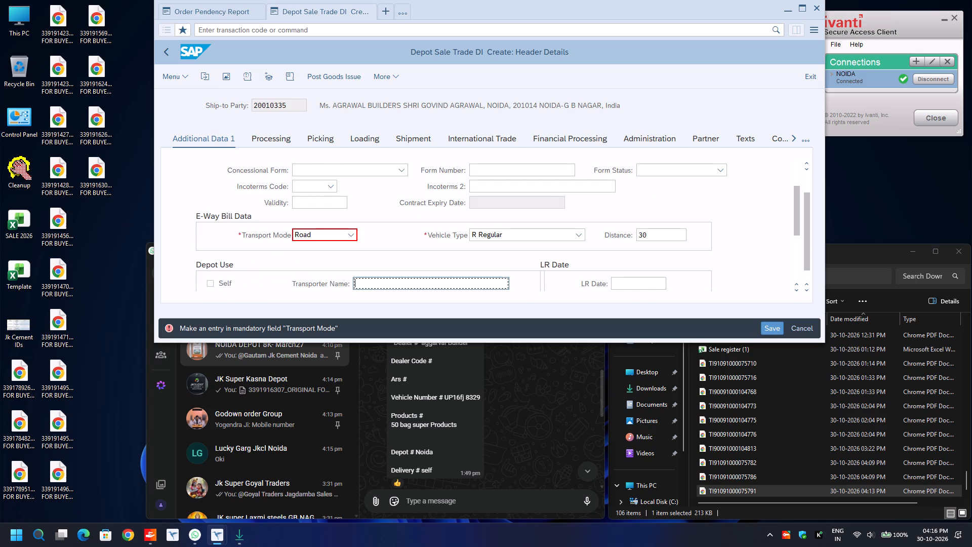
{"action": "key", "text": "Tab"}
{"action": "key", "text": "Tab"}
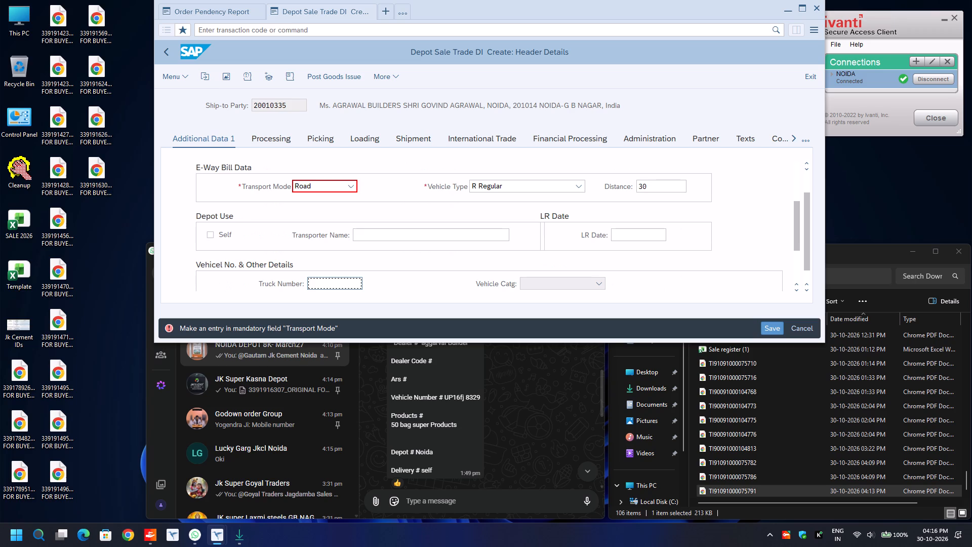
{"action": "type", "text": "UP16"}
{"action": "key", "text": "f"}
{"action": "key", "text": "j"}
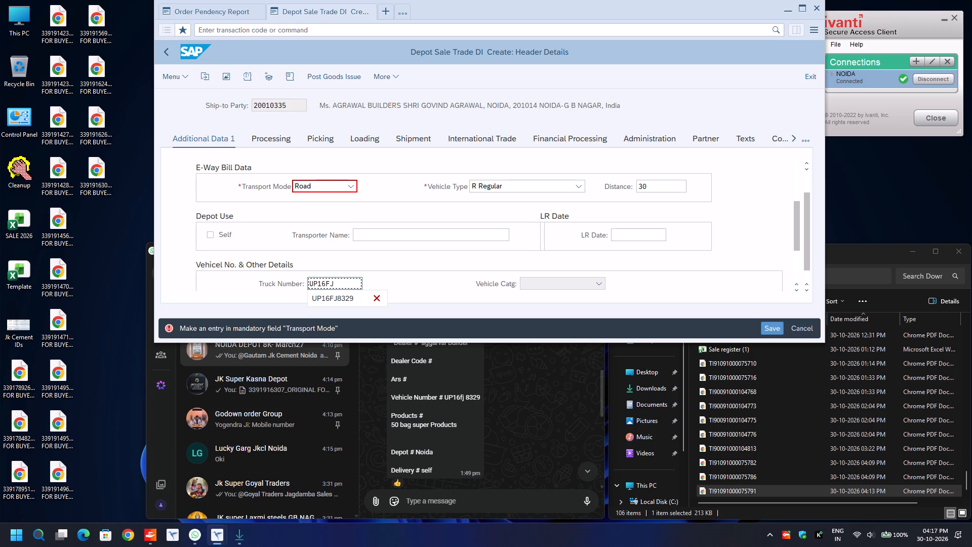
{"action": "key", "text": "Down"}
{"action": "key", "text": "Return"}
{"action": "key", "text": "Tab"}
{"action": "key", "text": "Tab"}
{"action": "key", "text": "BackSpace"}
{"action": "key", "text": "Down"}
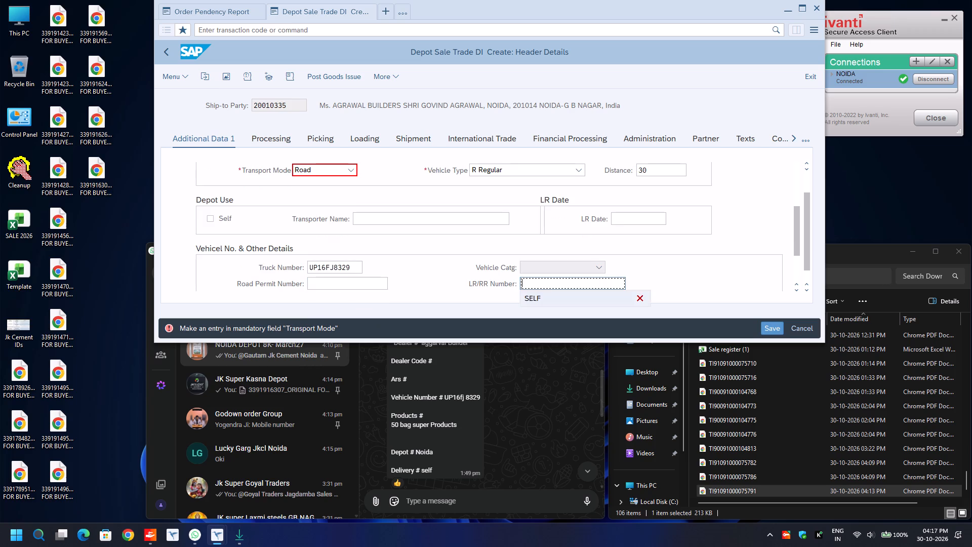
{"action": "key", "text": "Return"}
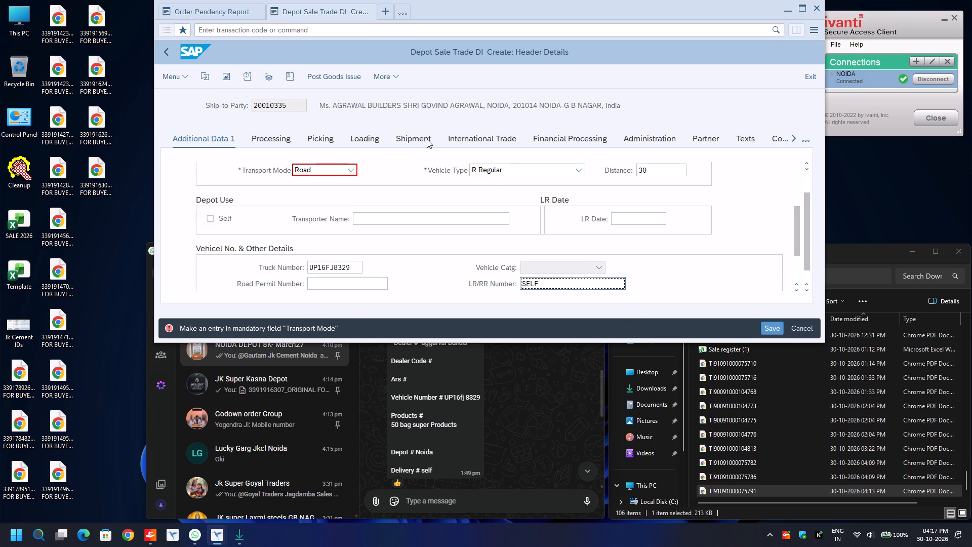
Set the route to ROUTE in the delivery's shipment data.
{"action": "left_click", "coordinate": [427, 139]}
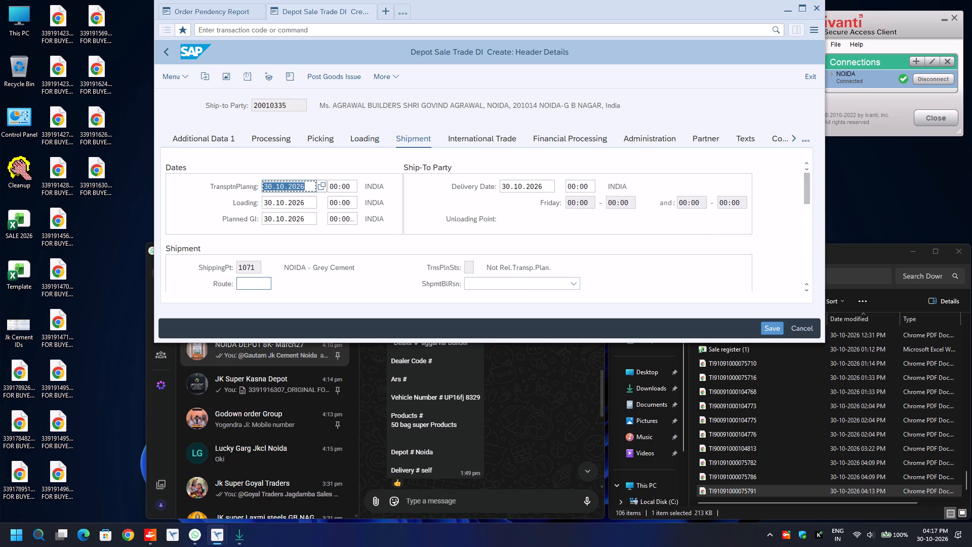
{"action": "left_click", "coordinate": [244, 282]}
{"action": "key", "text": "BackSpace"}
{"action": "key", "text": "Down"}
{"action": "key", "text": "Return"}
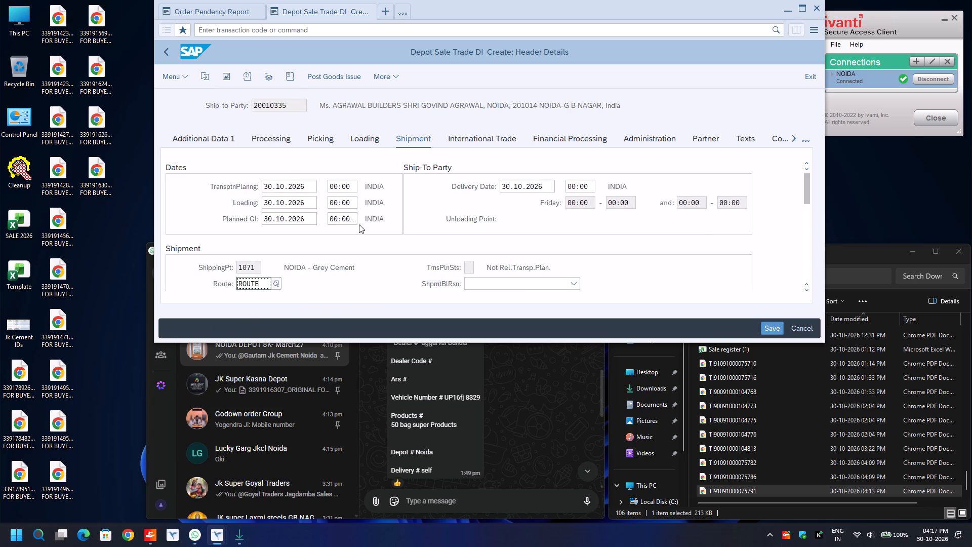
Post the goods issue for the delivery.
{"action": "left_click", "coordinate": [333, 73]}
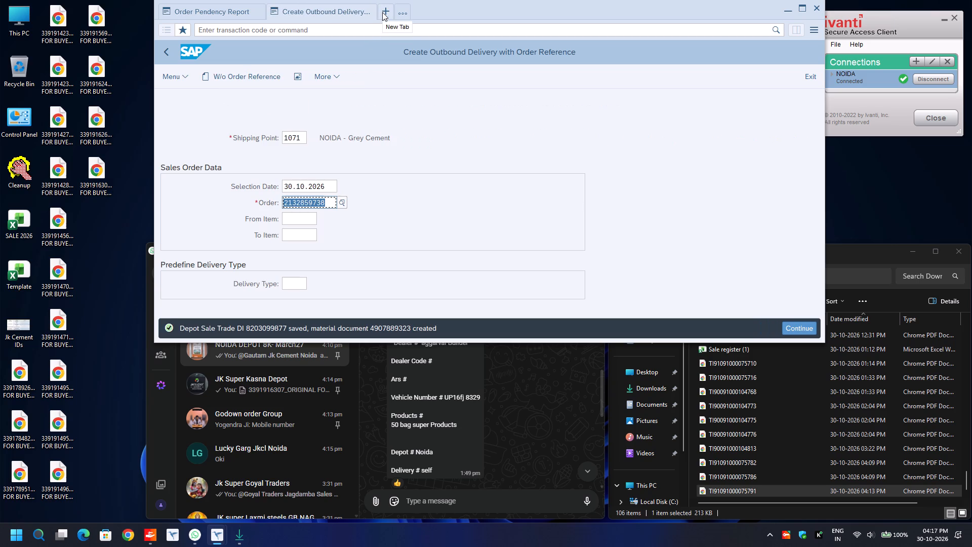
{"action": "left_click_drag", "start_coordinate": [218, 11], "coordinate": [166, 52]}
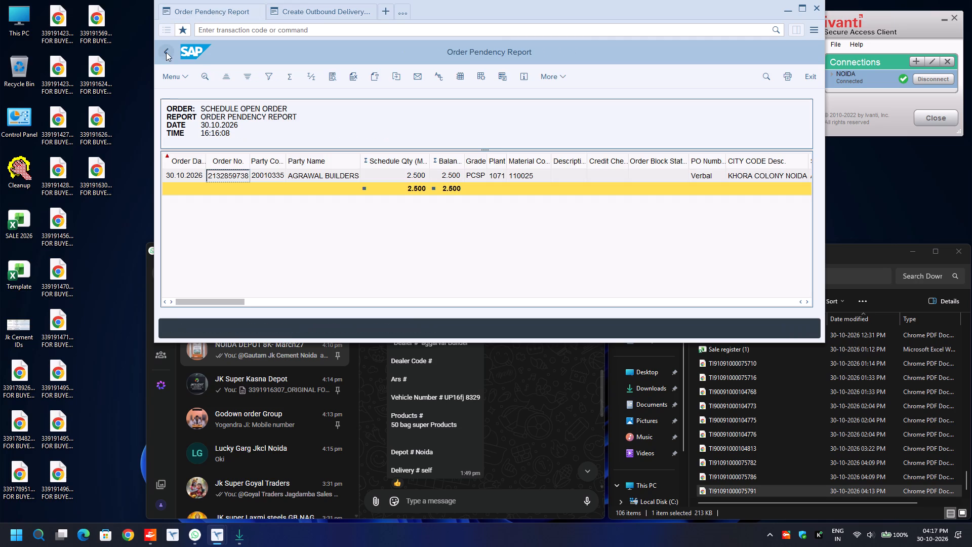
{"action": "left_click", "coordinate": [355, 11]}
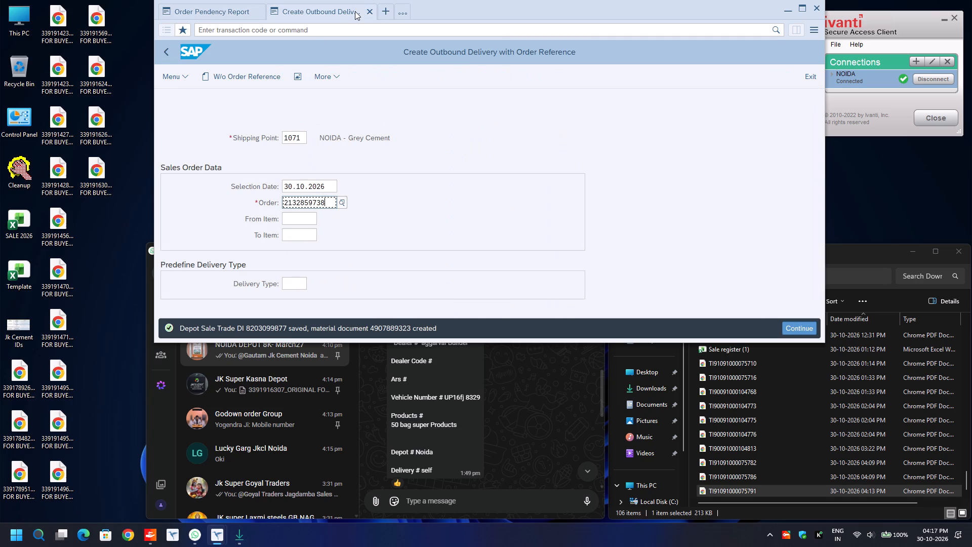
Open the e-Document Cockpit in a new session and choose e-Invoice, process Sales and Distribution, sales organization 1000.
{"action": "left_click", "coordinate": [387, 8]}
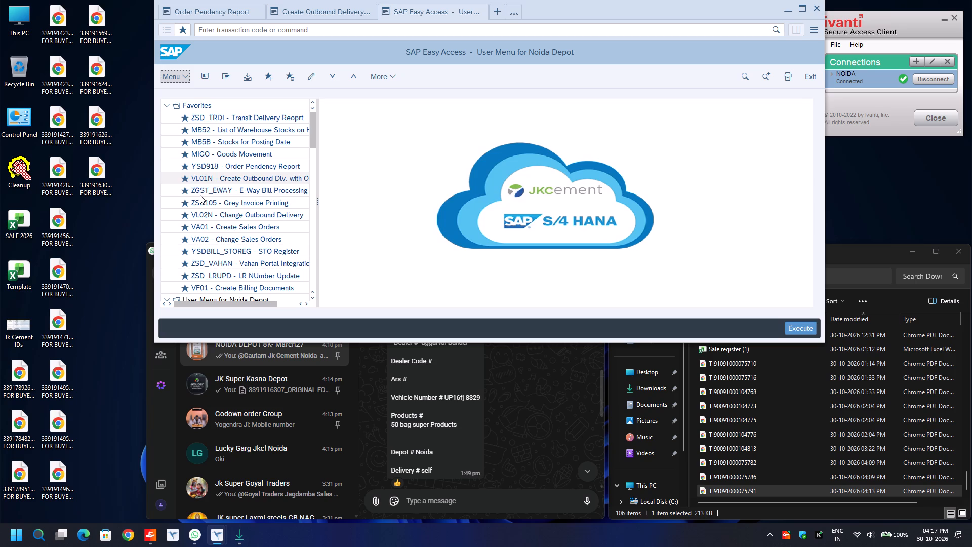
{"action": "double_click", "coordinate": [200, 195]}
{"action": "left_click", "coordinate": [335, 134]}
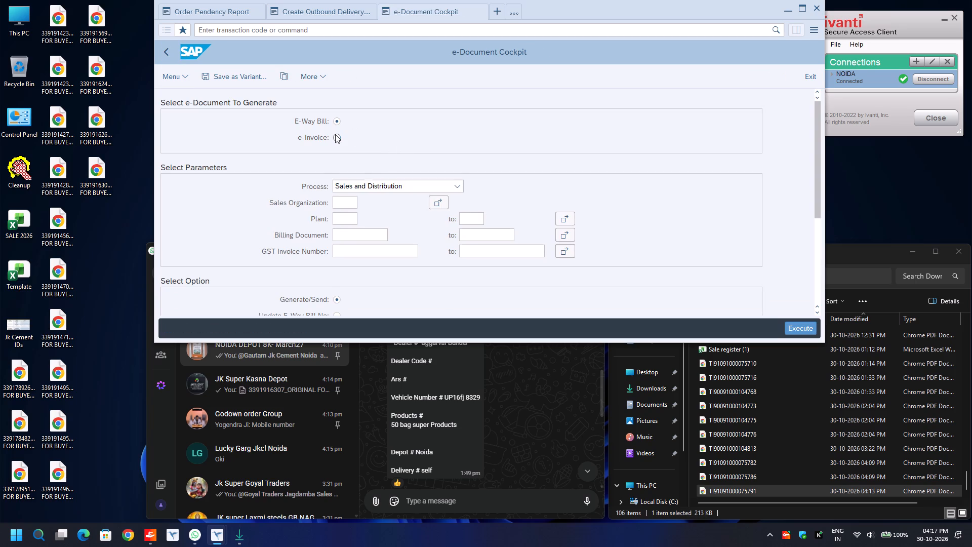
{"action": "left_click", "coordinate": [341, 188]}
{"action": "left_click", "coordinate": [343, 208]}
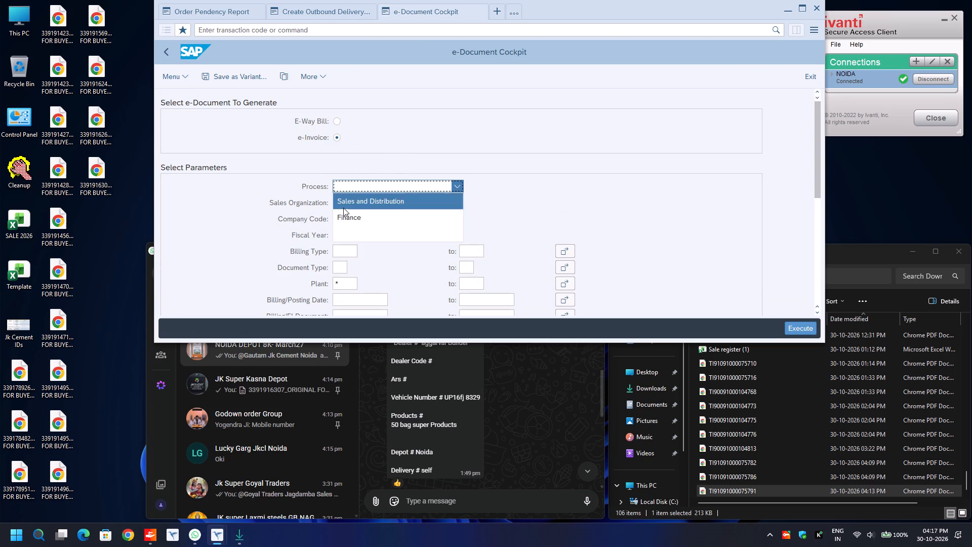
{"action": "left_click", "coordinate": [343, 208]}
{"action": "key", "text": "BackSpace"}
{"action": "key", "text": "Down"}
{"action": "key", "text": "Return"}
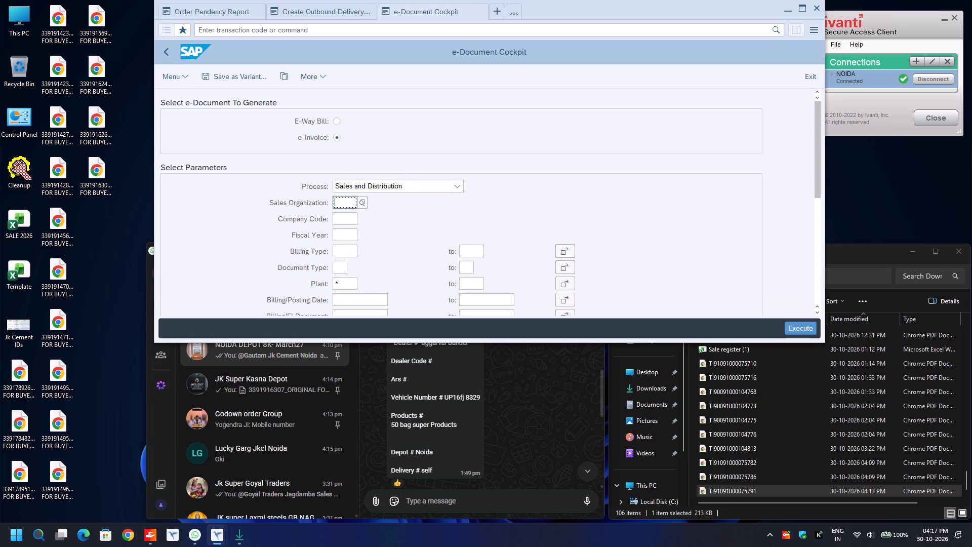
Restrict the e-invoice selection to plant 1071 and billing date 30.10.2026.
{"action": "left_click", "coordinate": [343, 287]}
{"action": "key", "text": "BackSpace"}
{"action": "type", "text": "1071"}
{"action": "key", "text": "Return"}
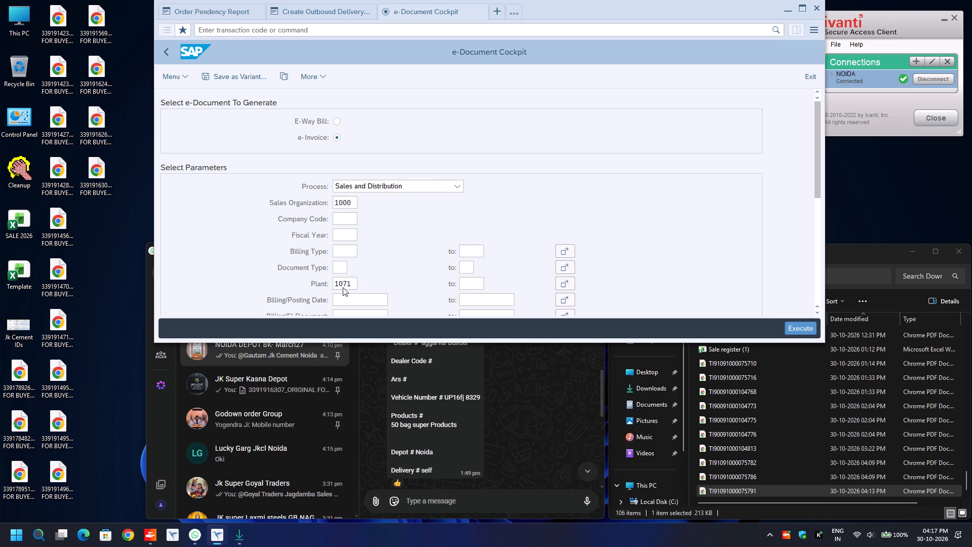
{"action": "key", "text": "Down"}
{"action": "key", "text": "BackSpace"}
{"action": "key", "text": "Down"}
{"action": "key", "text": "Return"}
Run the e-invoice Status Report with the e-Invoice with E-Way Bill option.
{"action": "scroll", "coordinate": [343, 287], "scroll_direction": "down", "scroll_amount": 10}
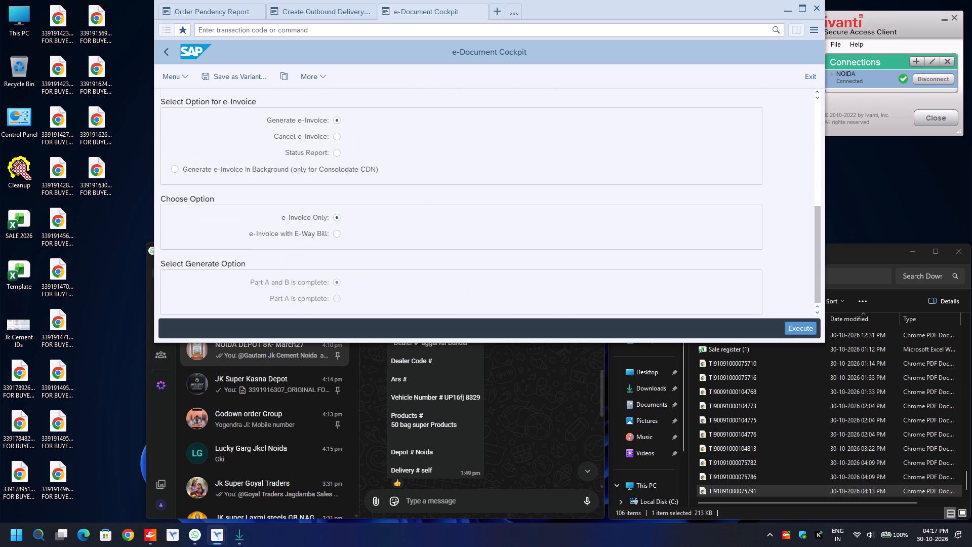
{"action": "left_click", "coordinate": [337, 153]}
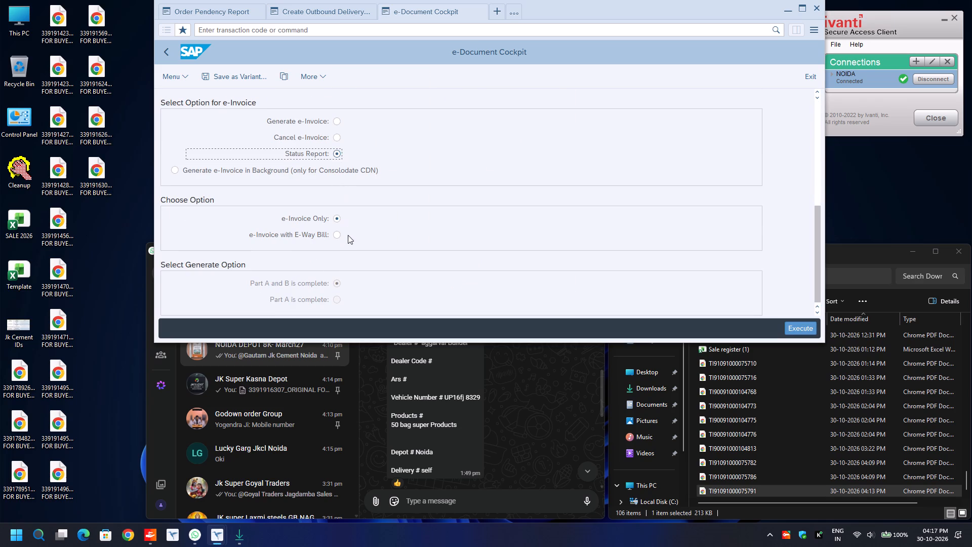
{"action": "left_click", "coordinate": [329, 233]}
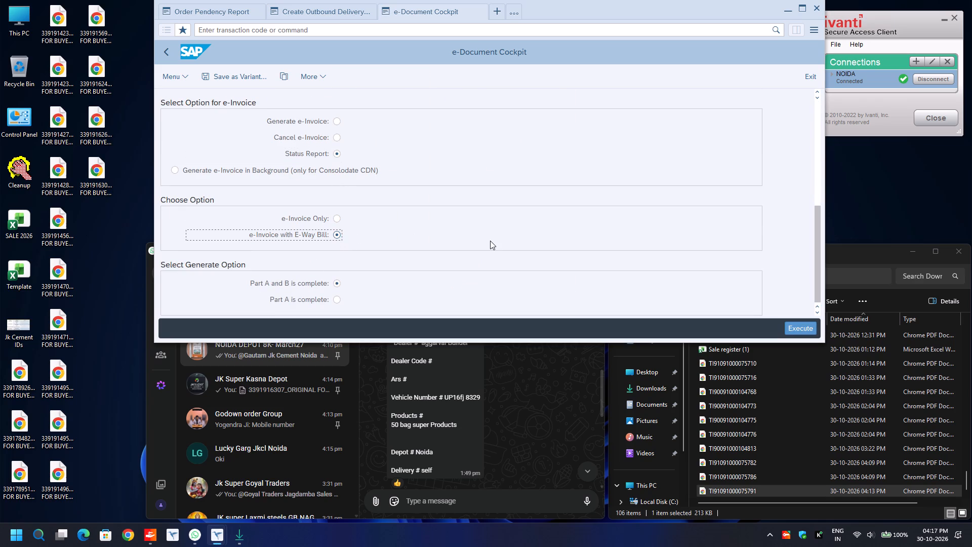
{"action": "key", "text": "F8"}
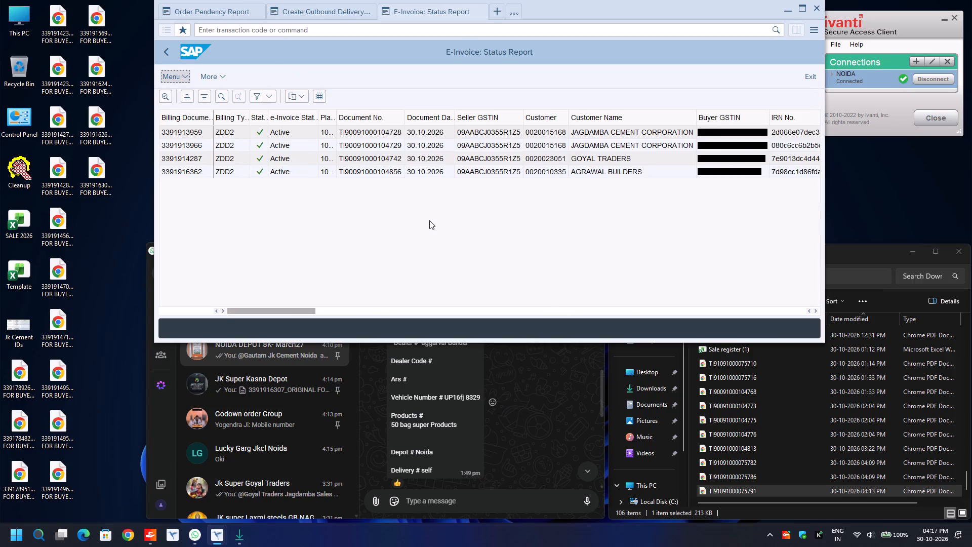
{"action": "scroll", "coordinate": [429, 220], "scroll_direction": "down", "scroll_amount": 8}
{"action": "left_click", "coordinate": [188, 168]}
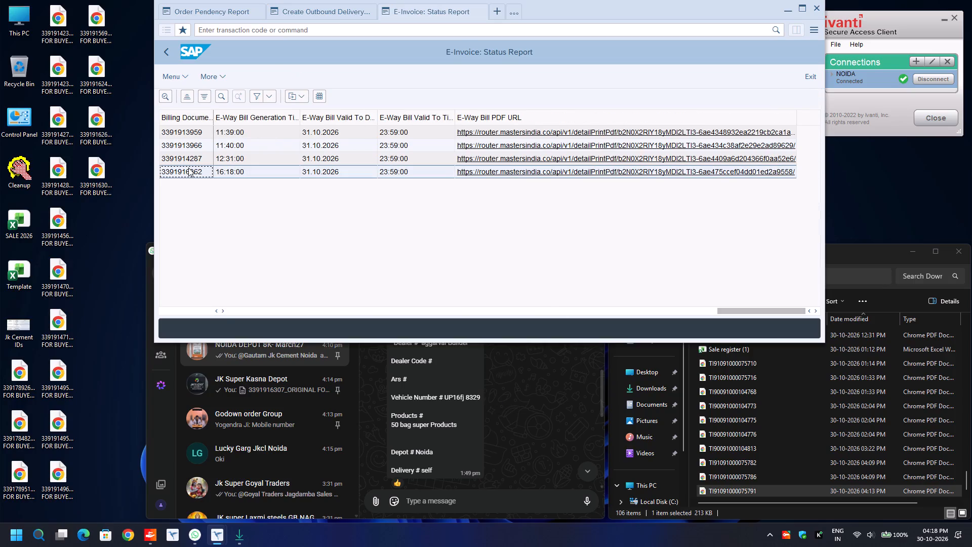
{"action": "key", "text": "ctrl+y"}
{"action": "key", "text": "ctrl+c"}
{"action": "key", "text": "ctrl+n"}
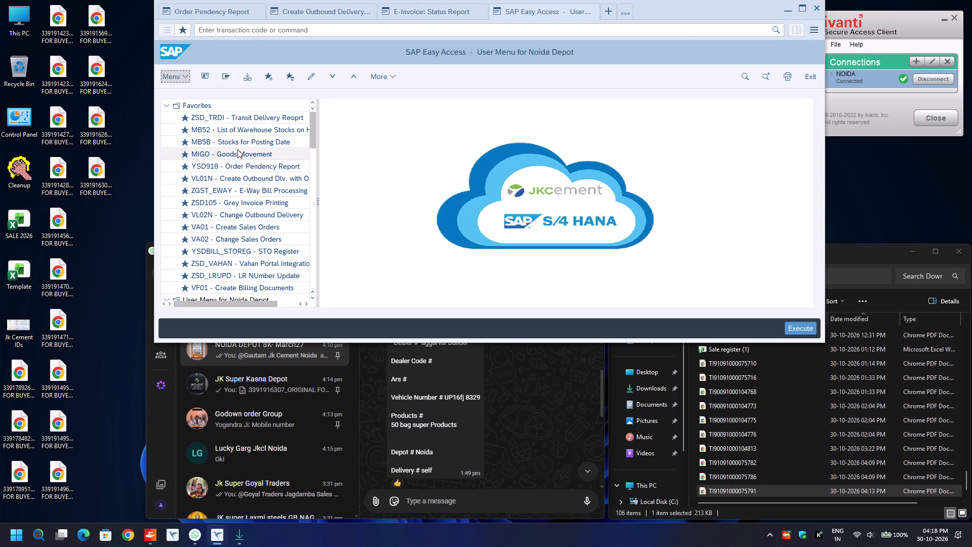
{"action": "double_click", "coordinate": [223, 199]}
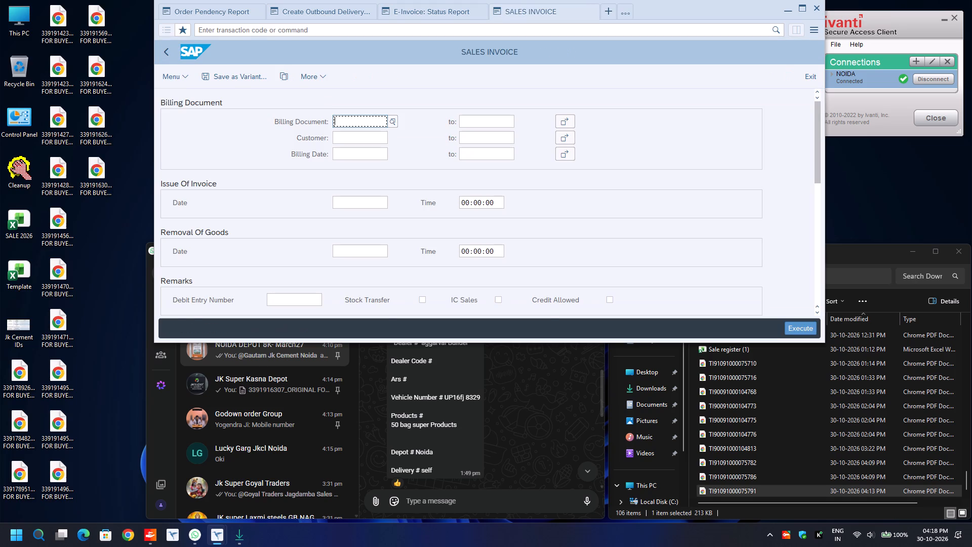
{"action": "key", "text": "ctrl+v"}
Run the sales invoice as a digitally signed A4 page print with Add New Signature and the Download option.
{"action": "scroll", "coordinate": [223, 199], "scroll_direction": "down", "scroll_amount": 6}
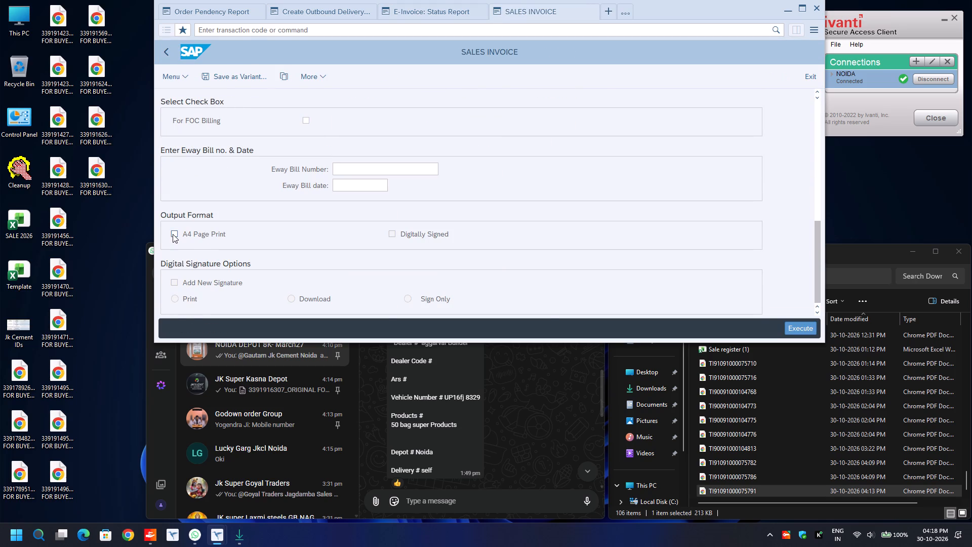
{"action": "left_click", "coordinate": [173, 234]}
{"action": "key", "text": "Tab"}
{"action": "key", "text": "space"}
{"action": "key", "text": "Tab"}
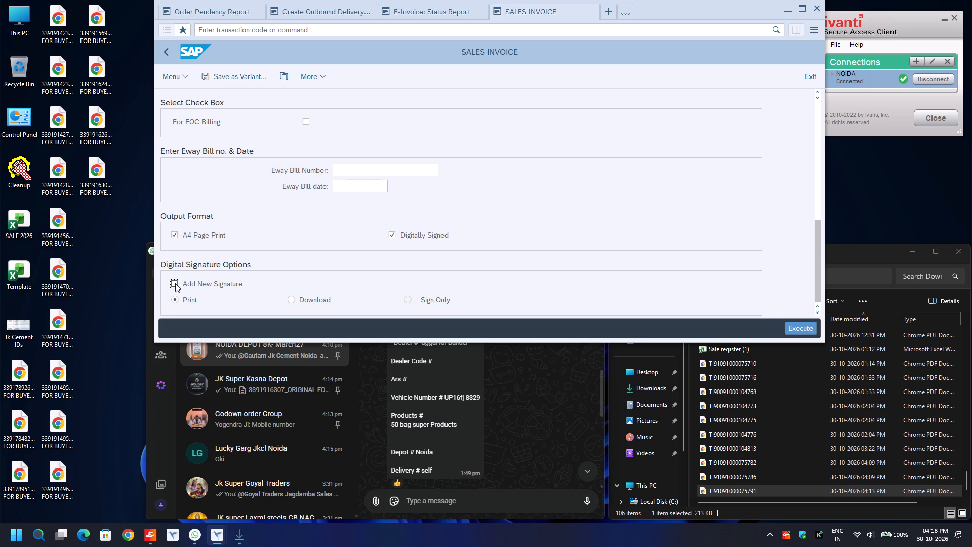
{"action": "key", "text": "space"}
{"action": "key", "text": "Tab"}
{"action": "key", "text": "Right"}
{"action": "key", "text": "F8"}
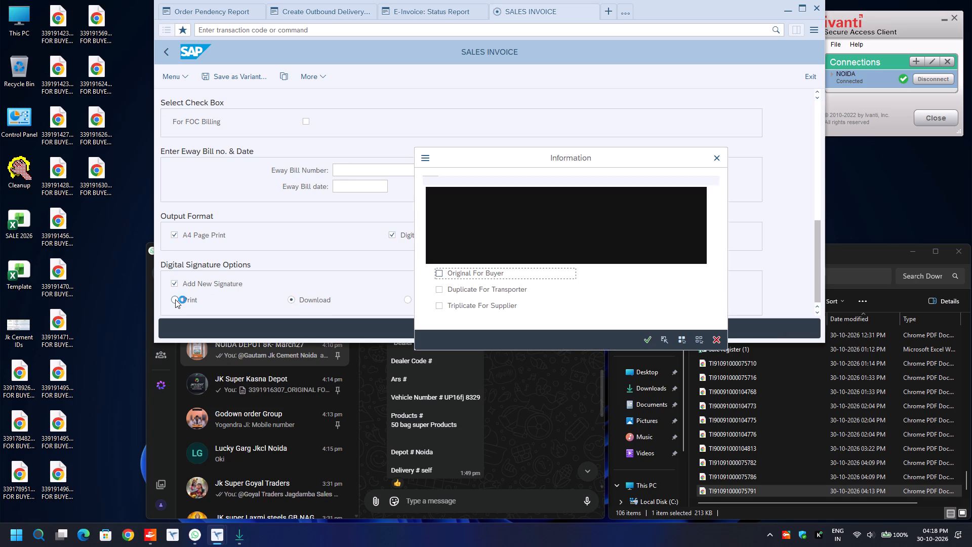
Select the Original For Buyer copy and generate the signed invoice.
{"action": "key", "text": "space"}
{"action": "key", "text": "Return"}
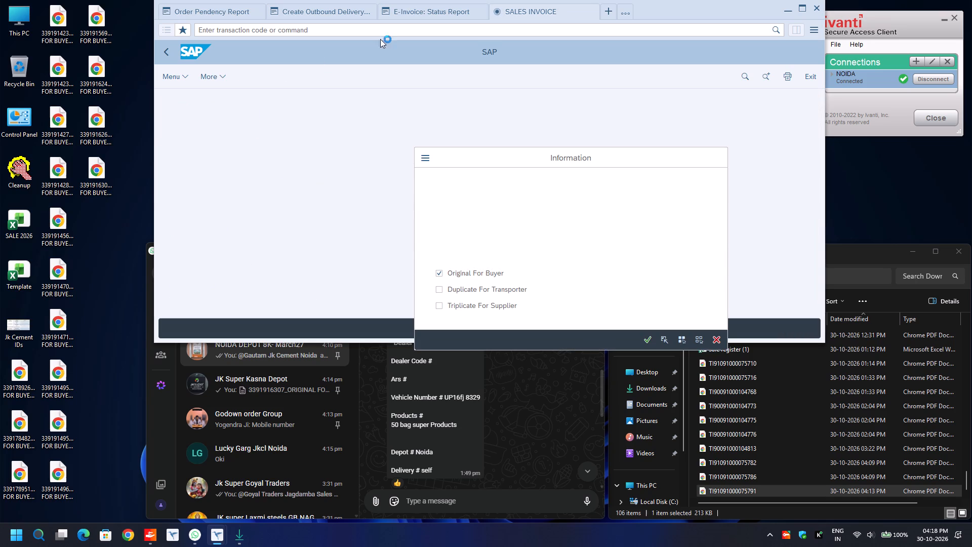
{"action": "left_click", "coordinate": [424, 6]}
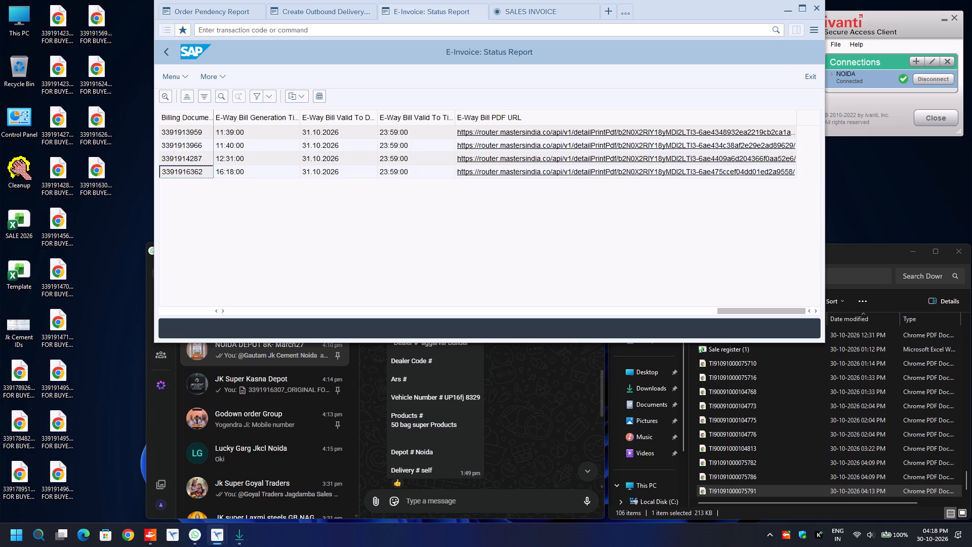
{"action": "left_click", "coordinate": [570, 172]}
{"action": "key", "text": "Left"}
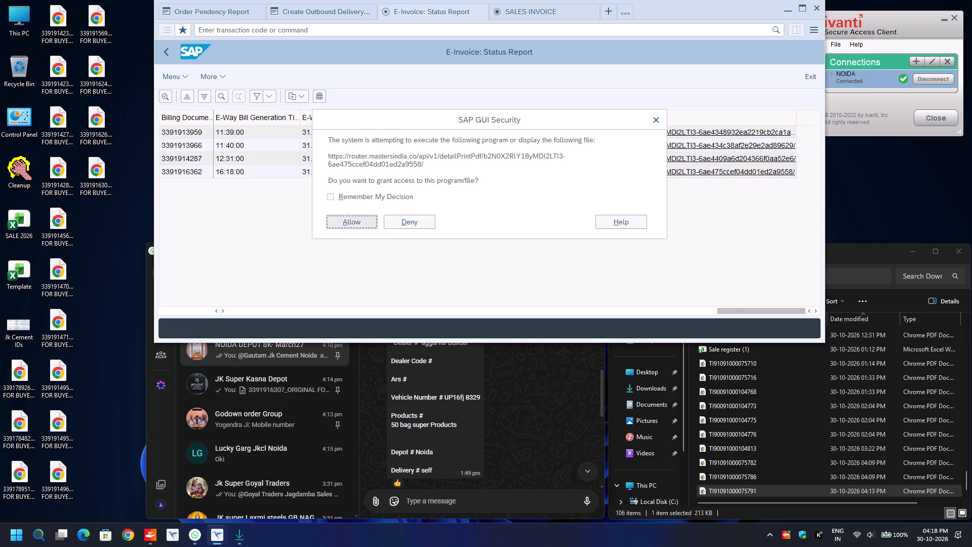
{"action": "key", "text": "Return"}
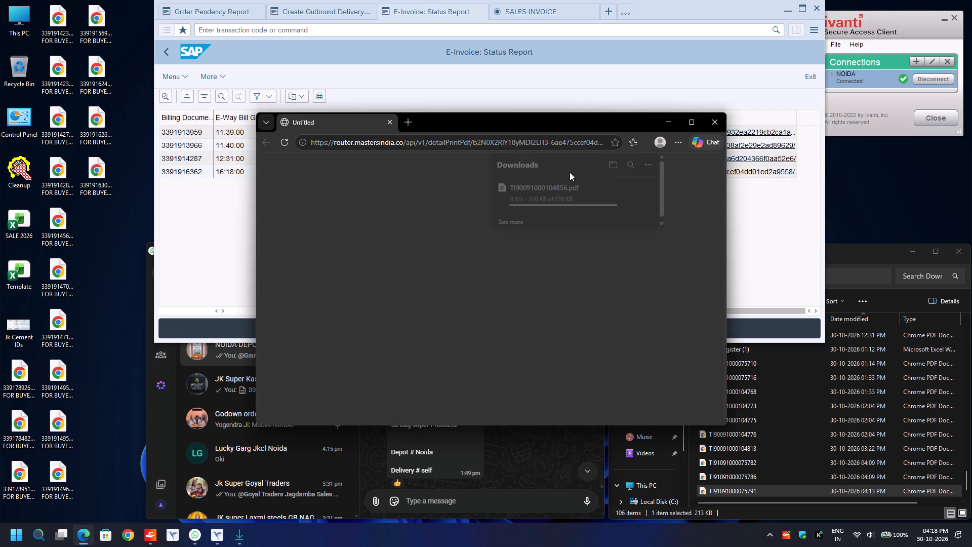
{"action": "left_click", "coordinate": [713, 119]}
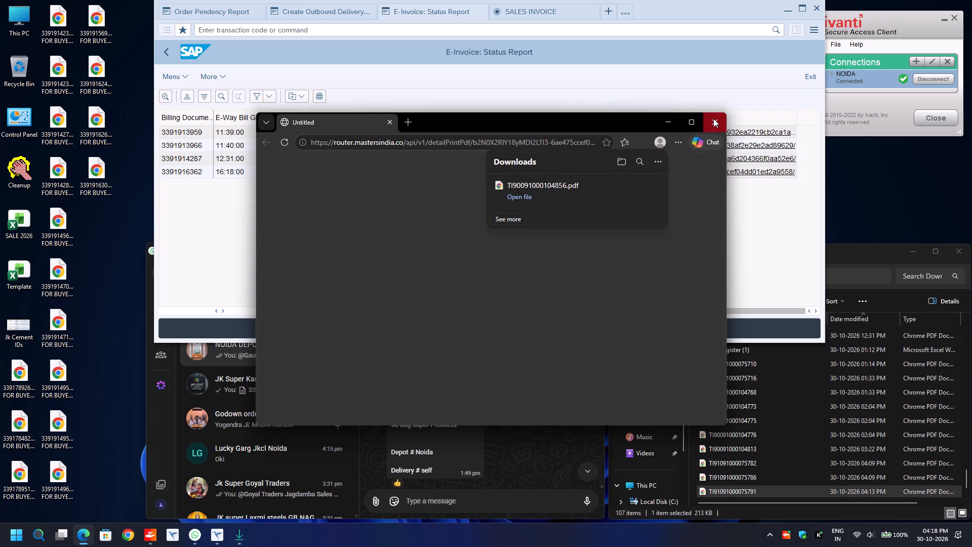
{"action": "scroll", "coordinate": [773, 416], "scroll_direction": "down", "scroll_amount": 6}
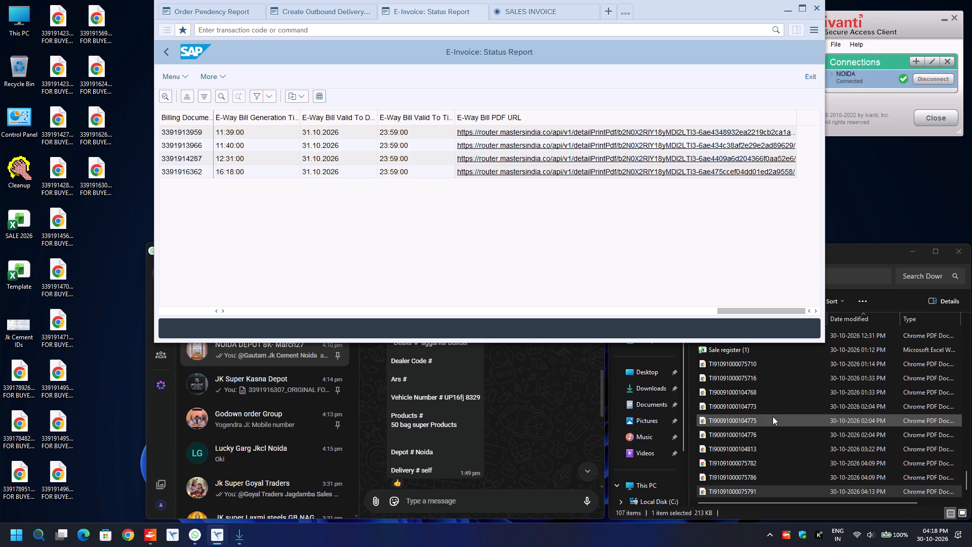
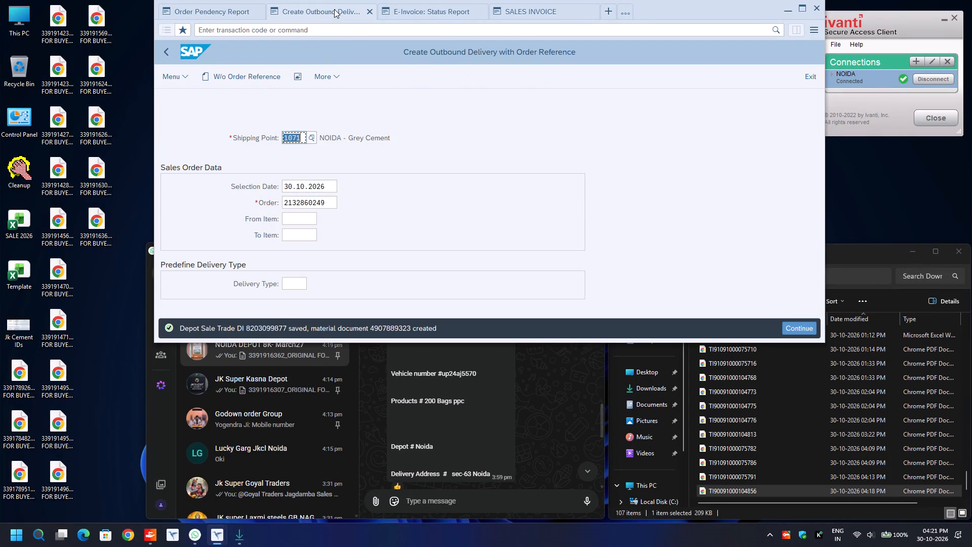
{"action": "type", "text": "1492"}
{"action": "key", "text": "Return"}
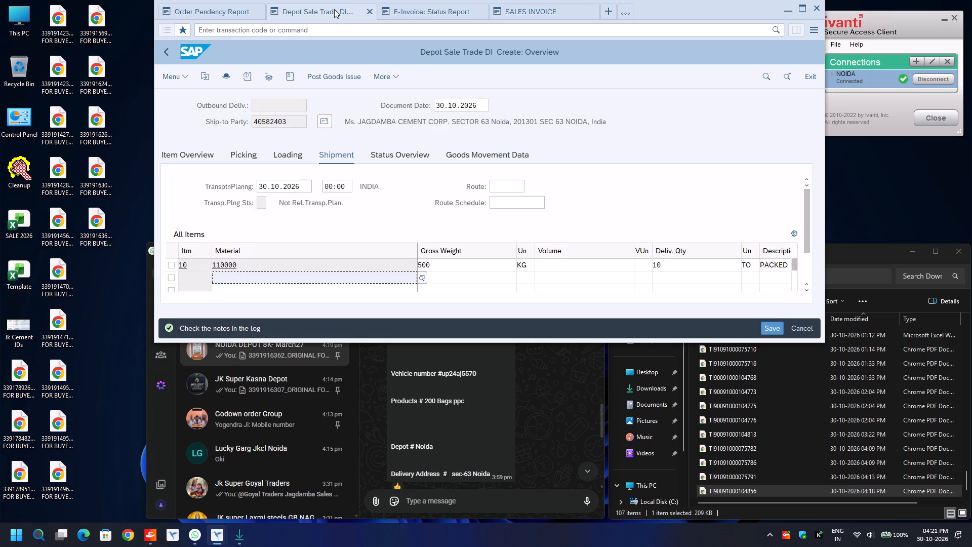
Set the delivery's shipment route to ROUTE.
{"action": "left_click", "coordinate": [508, 181]}
{"action": "key", "text": "BackSpace"}
{"action": "key", "text": "Down"}
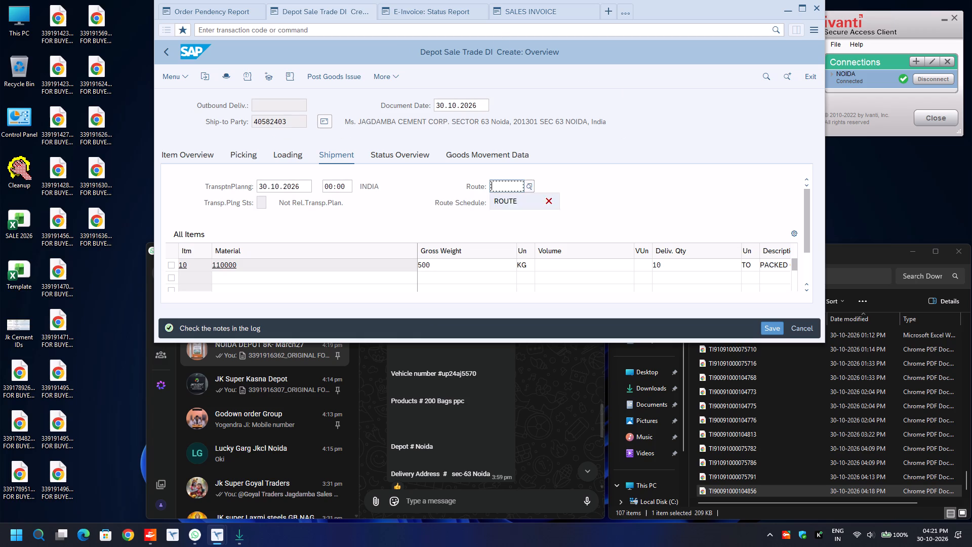
{"action": "key", "text": "Return"}
Set the picked quantity of item 10 to 10 and assign batch 1033-1492.
{"action": "left_click", "coordinate": [250, 158]}
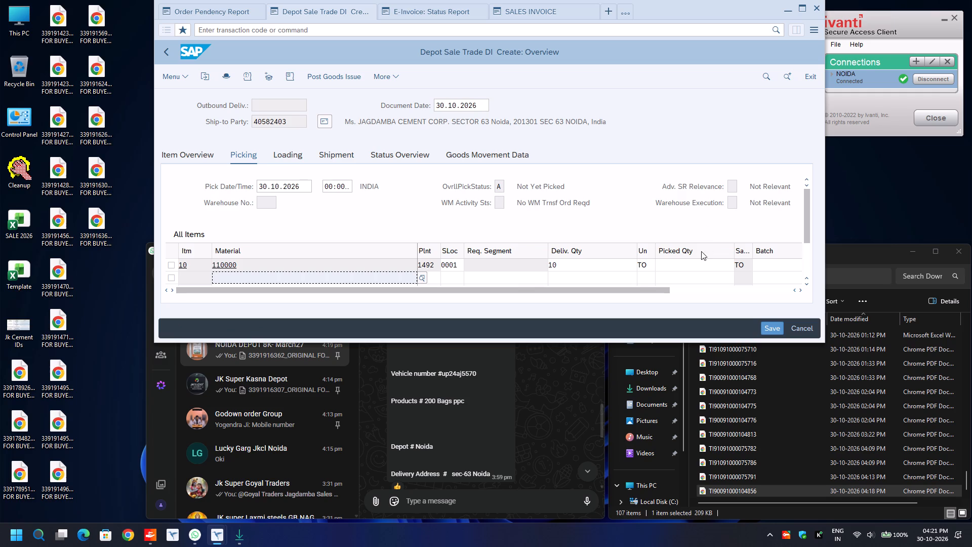
{"action": "left_click", "coordinate": [679, 265]}
{"action": "type", "text": "10"}
{"action": "key", "text": "Tab"}
{"action": "type", "text": "1033"}
{"action": "key", "text": "Down"}
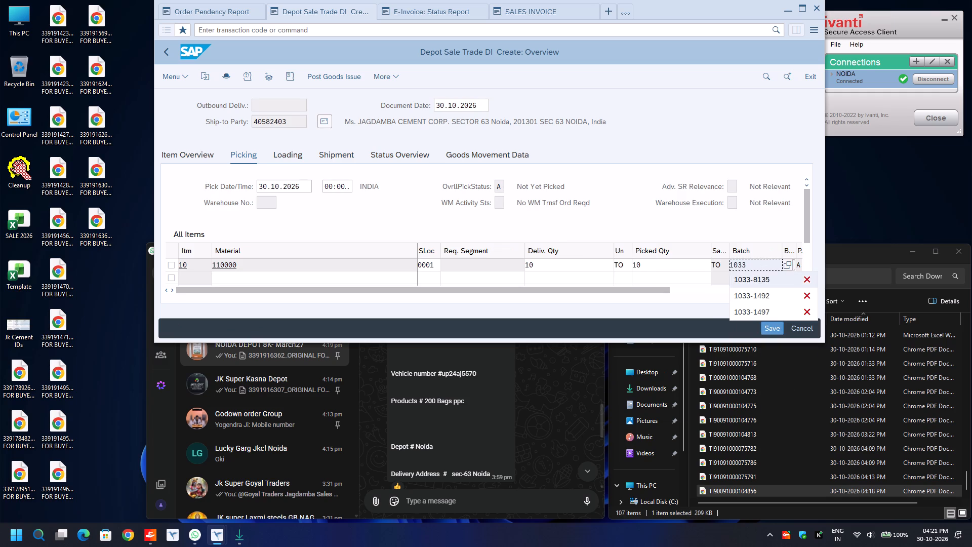
{"action": "key", "text": "Down"}
{"action": "key", "text": "Return"}
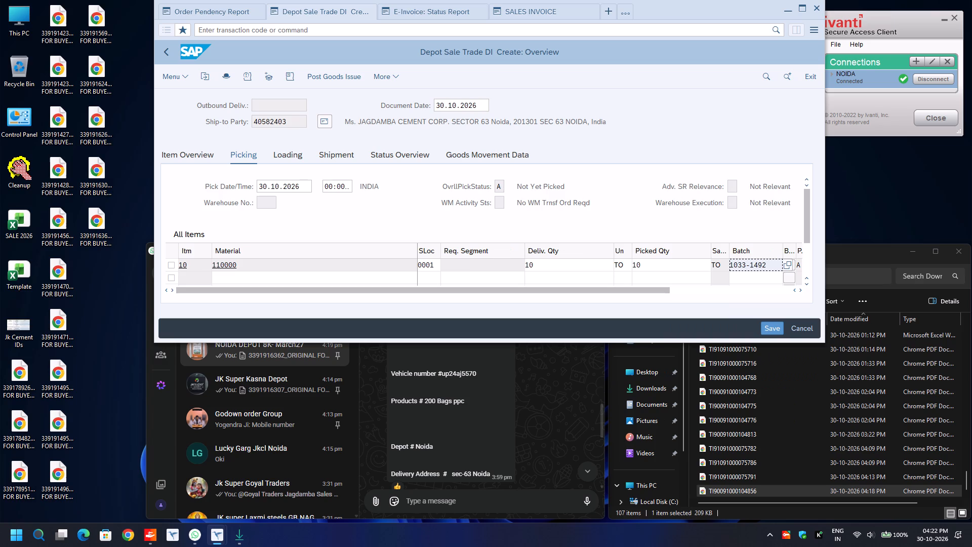
In the delivery header's Additional Data 1, set the transport mode to ROAD and fill in Road Transporter1.
{"action": "key", "text": "F8"}
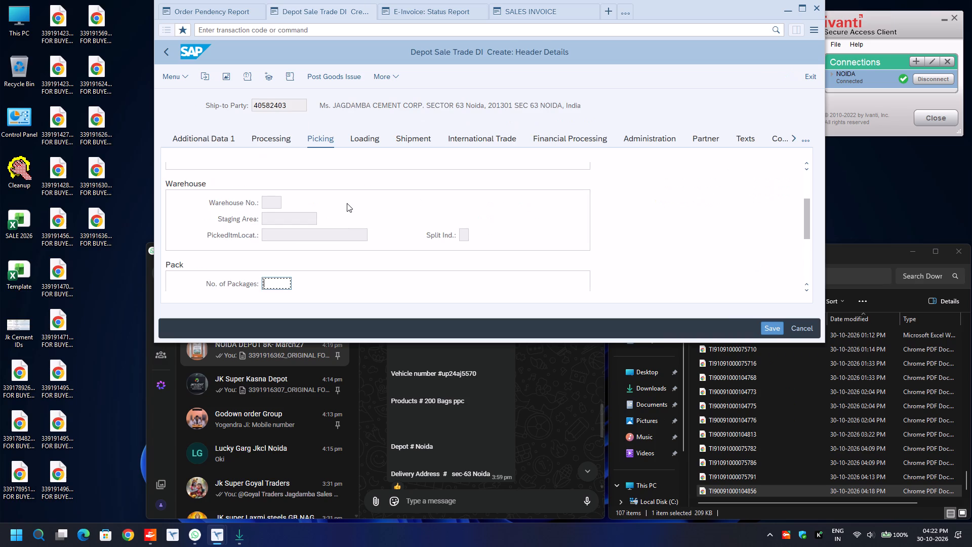
{"action": "left_click", "coordinate": [222, 137]}
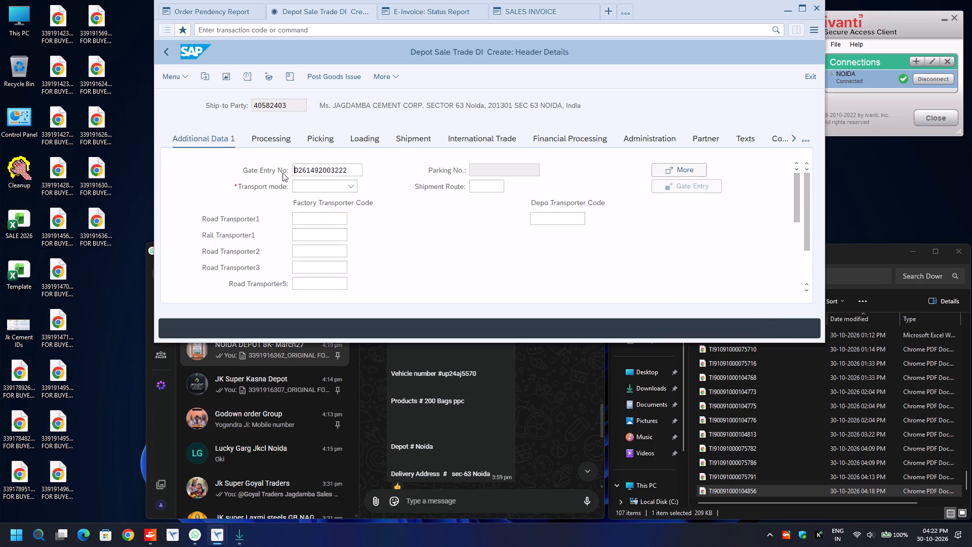
{"action": "left_click", "coordinate": [349, 191]}
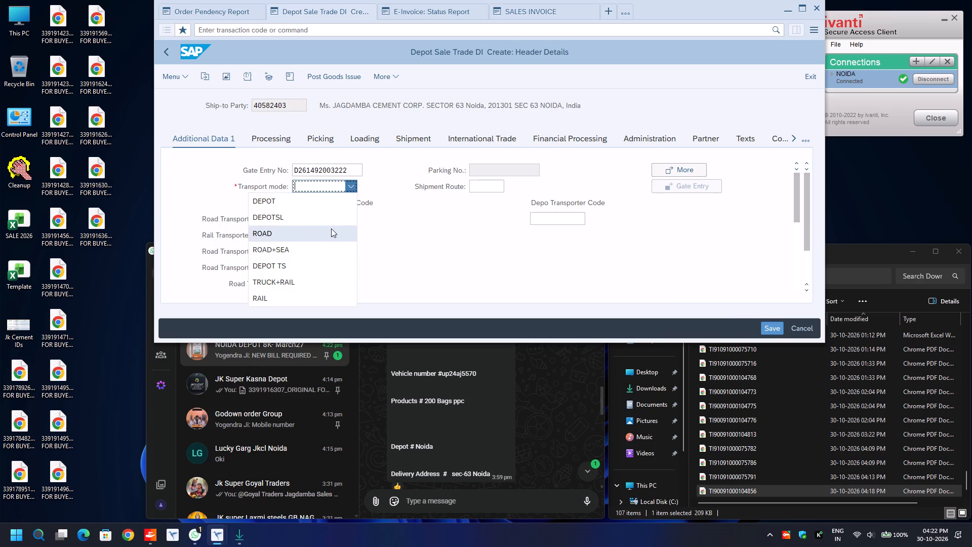
{"action": "left_click", "coordinate": [295, 233]}
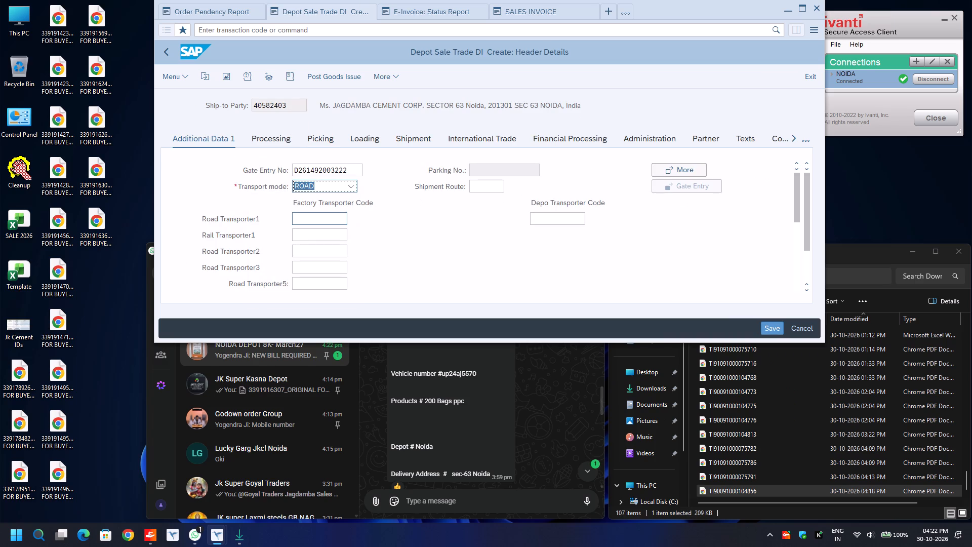
{"action": "left_click", "coordinate": [302, 216]}
{"action": "key", "text": "BackSpace"}
{"action": "key", "text": "Down"}
{"action": "key", "text": "Return"}
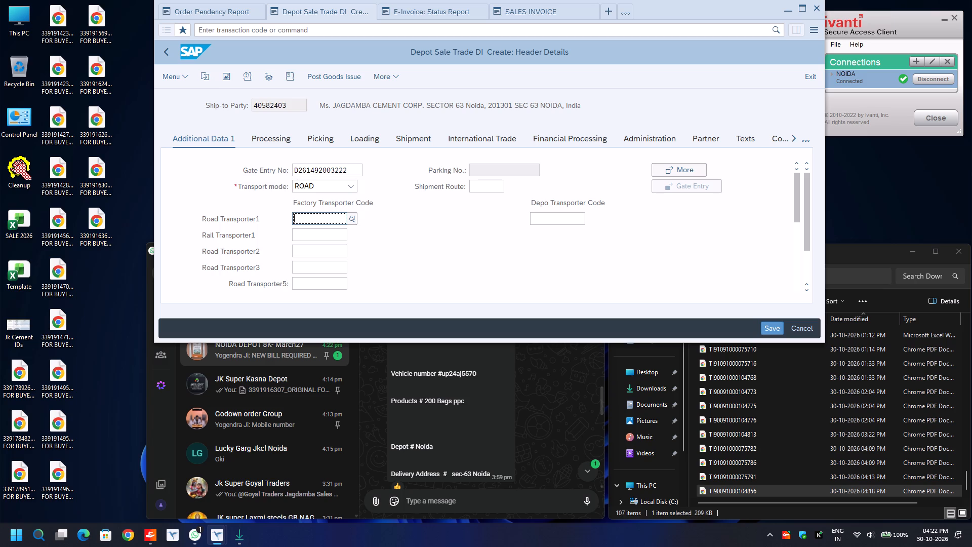
Set the e-way bill transport mode to Road and the distance to 30.
{"action": "scroll", "coordinate": [302, 216], "scroll_direction": "down", "scroll_amount": 1}
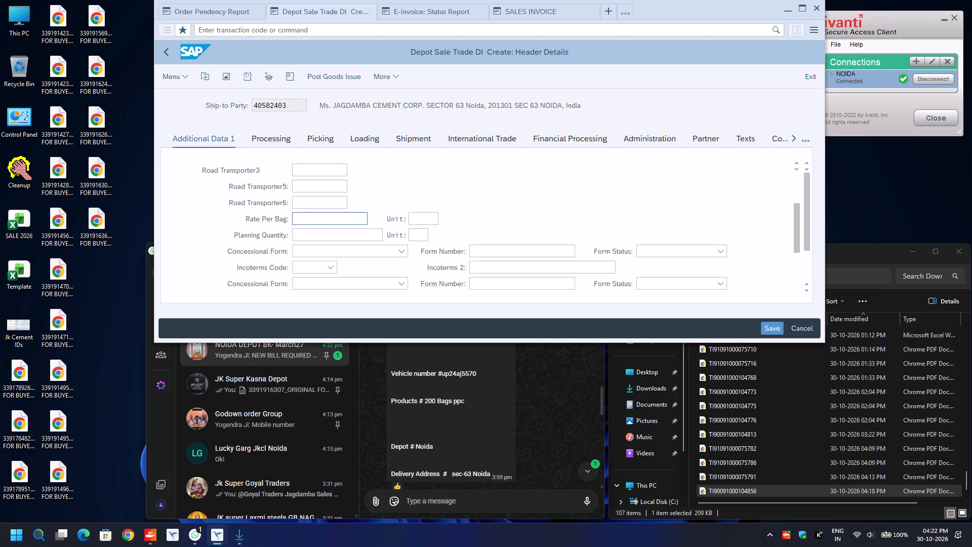
{"action": "key", "text": "Return"}
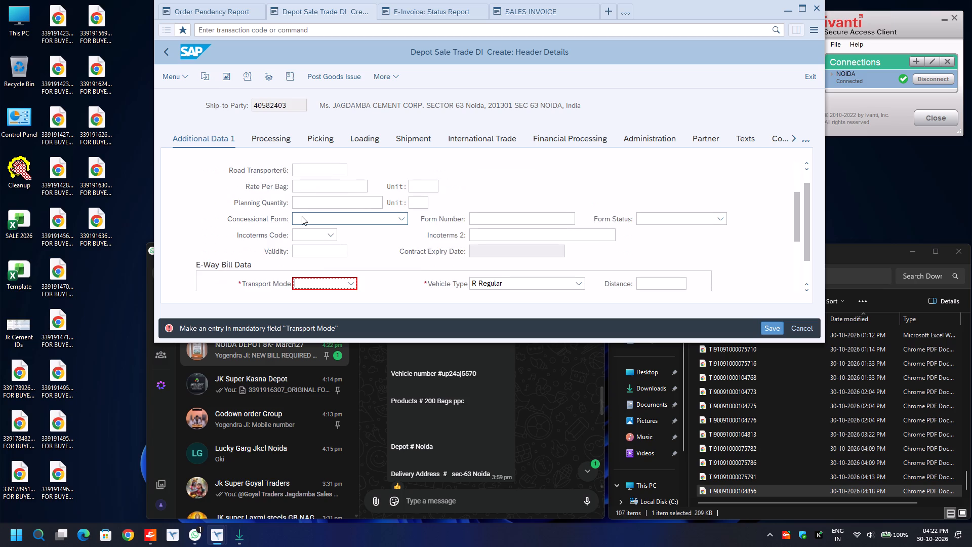
{"action": "type", "text": "ro"}
{"action": "key", "text": "Tab"}
{"action": "key", "text": "Tab"}
{"action": "key", "text": "BackSpace"}
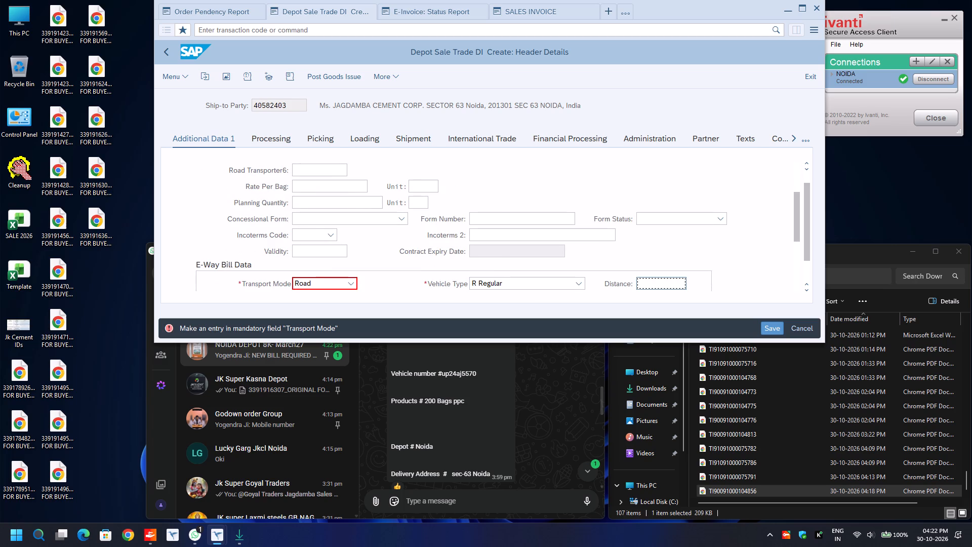
{"action": "key", "text": "Down"}
{"action": "key", "text": "Return"}
{"action": "key", "text": "Down"}
{"action": "key", "text": "Down"}
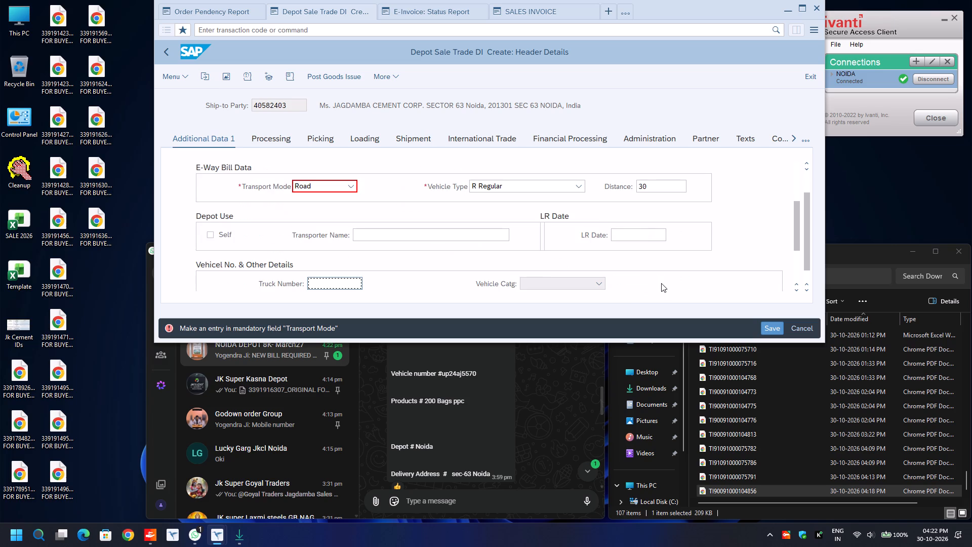
{"action": "key", "text": "BackSpace"}
{"action": "key", "text": "Down"}
{"action": "key", "text": "Down"}
{"action": "key", "text": "Down"}
{"action": "key", "text": "Down"}
{"action": "key", "text": "Down"}
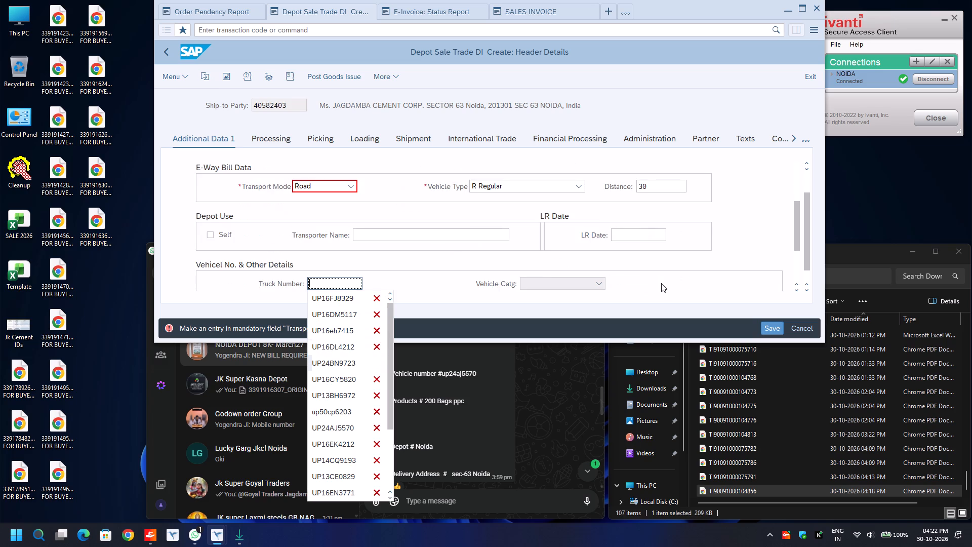
{"action": "key", "text": "Down"}
{"action": "key", "text": "Down"}
{"action": "key", "text": "Down"}
{"action": "key", "text": "Down"}
{"action": "key", "text": "Return"}
{"action": "key", "text": "Down"}
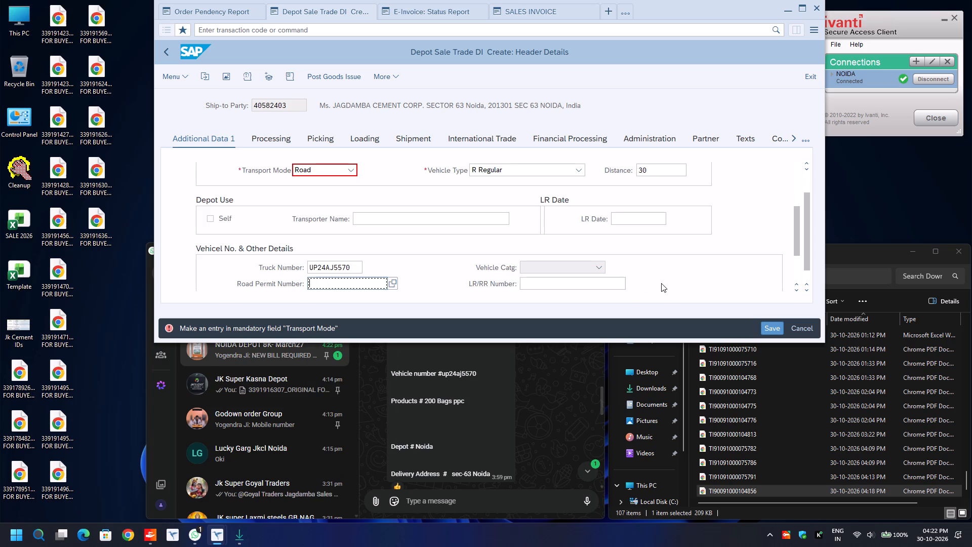
Fill in the LR/RR number in the vehicle details.
{"action": "key", "text": "Tab"}
{"action": "key", "text": "BackSpace"}
{"action": "key", "text": "Down"}
{"action": "key", "text": "Return"}
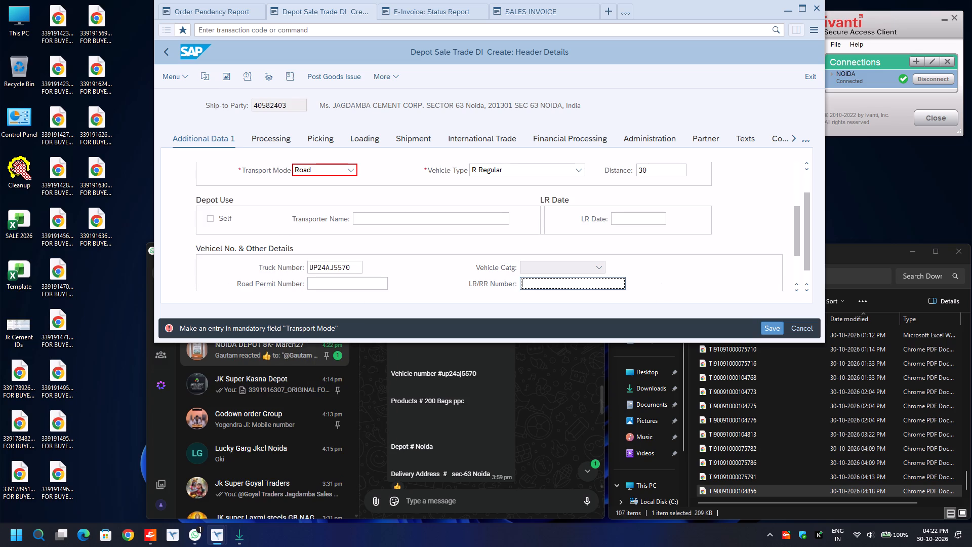
Open the delivery header's shipment data and post the goods issue for the delivery.
{"action": "left_click", "coordinate": [418, 136]}
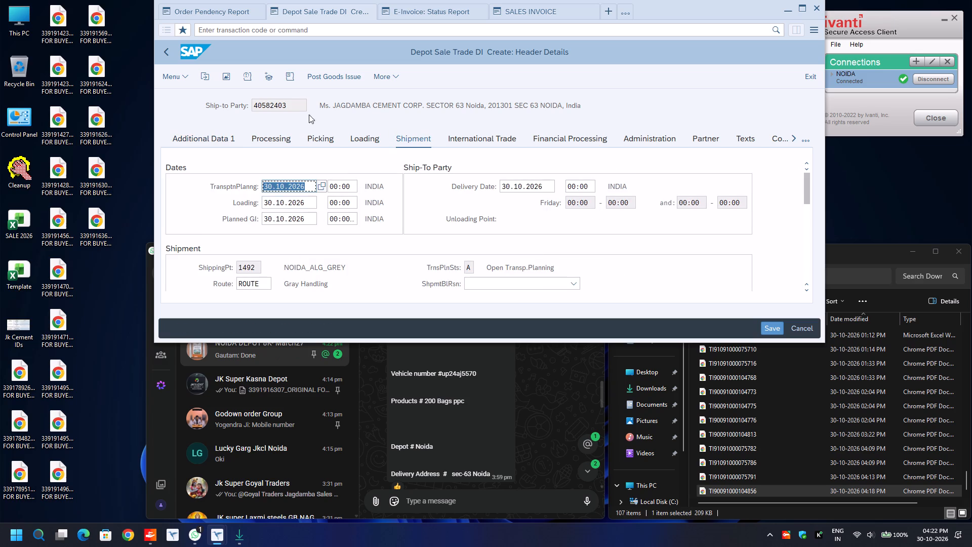
{"action": "left_click_drag", "start_coordinate": [323, 70], "coordinate": [334, 76]}
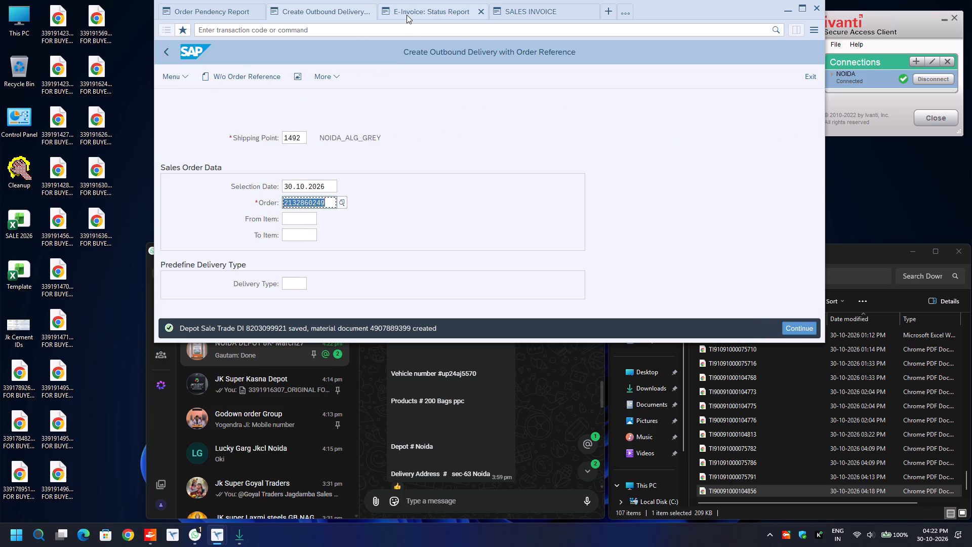
Go back from the e-invoice status report results to the report's selection screen.
{"action": "left_click", "coordinate": [407, 15]}
{"action": "left_click", "coordinate": [167, 51]}
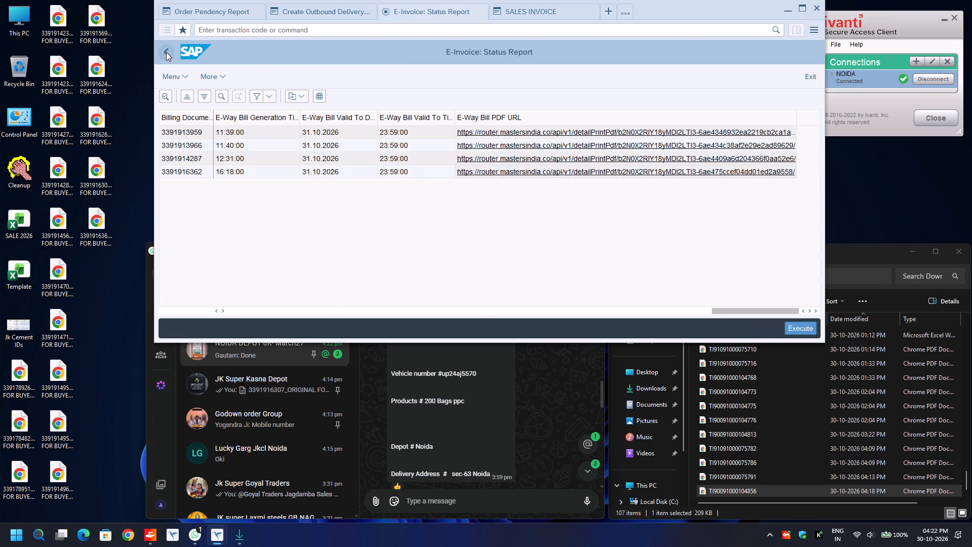
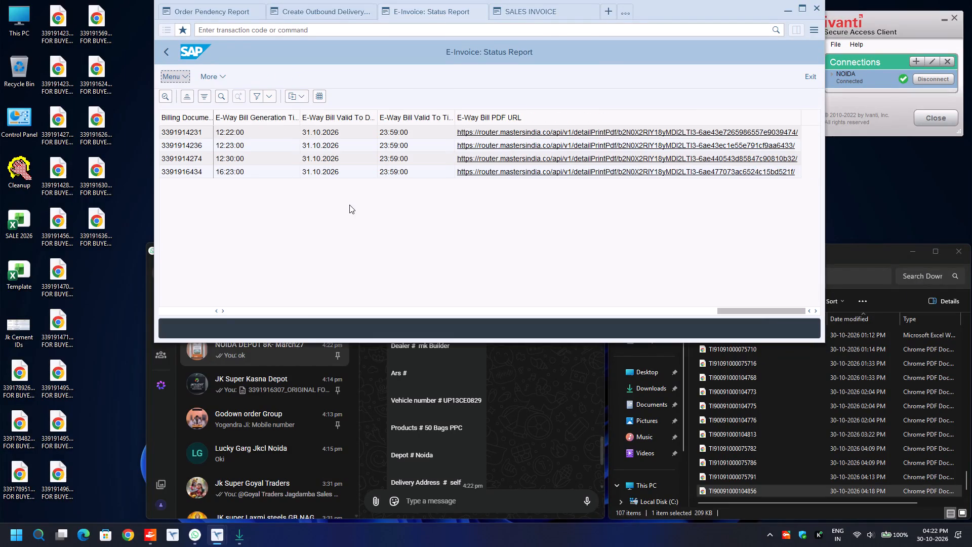
{"action": "left_click", "coordinate": [197, 167]}
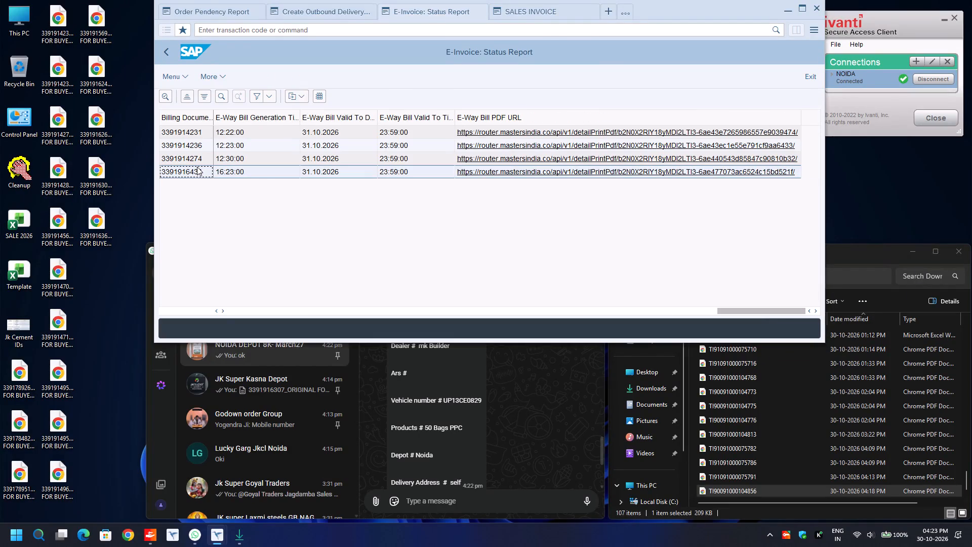
{"action": "key", "text": "ctrl+y"}
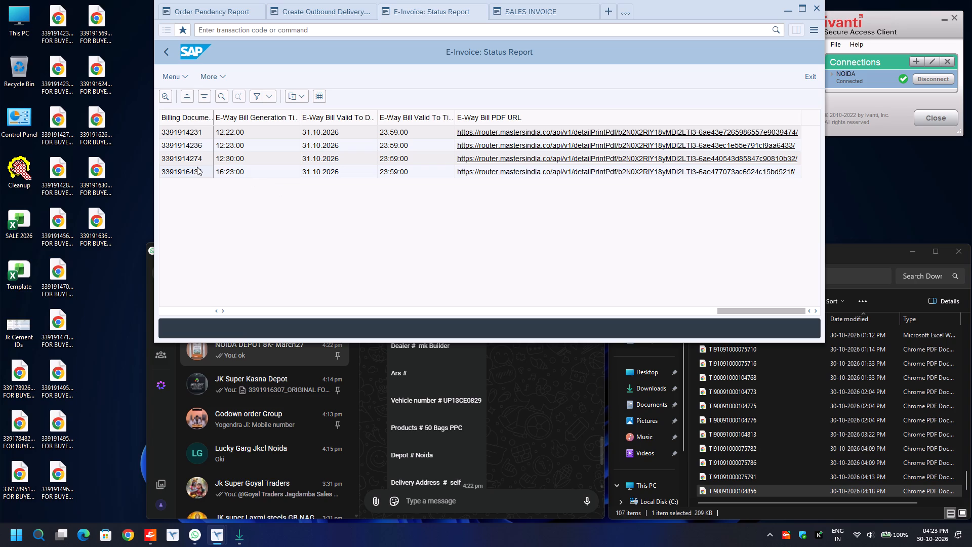
{"action": "key", "text": "ctrl+c"}
{"action": "left_click", "coordinate": [523, 14]}
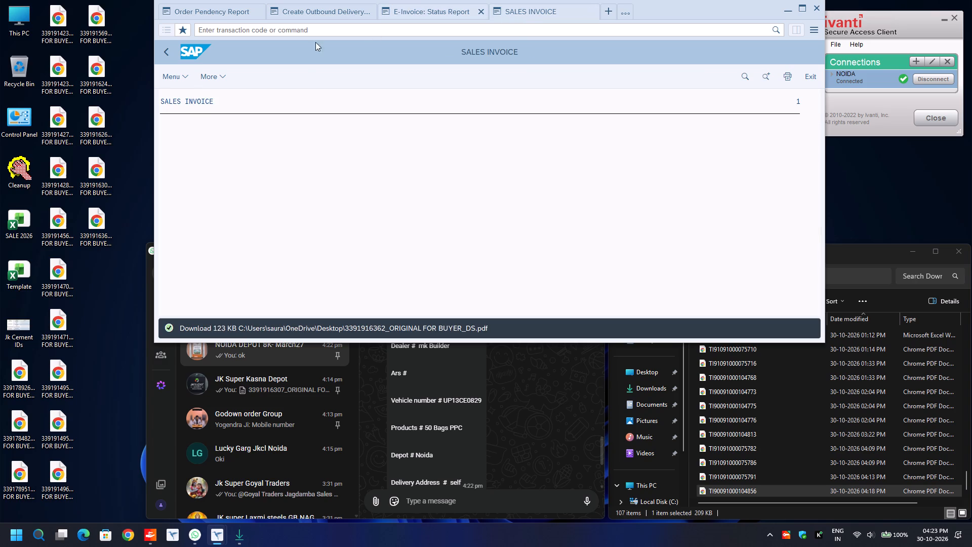
{"action": "left_click", "coordinate": [167, 50]}
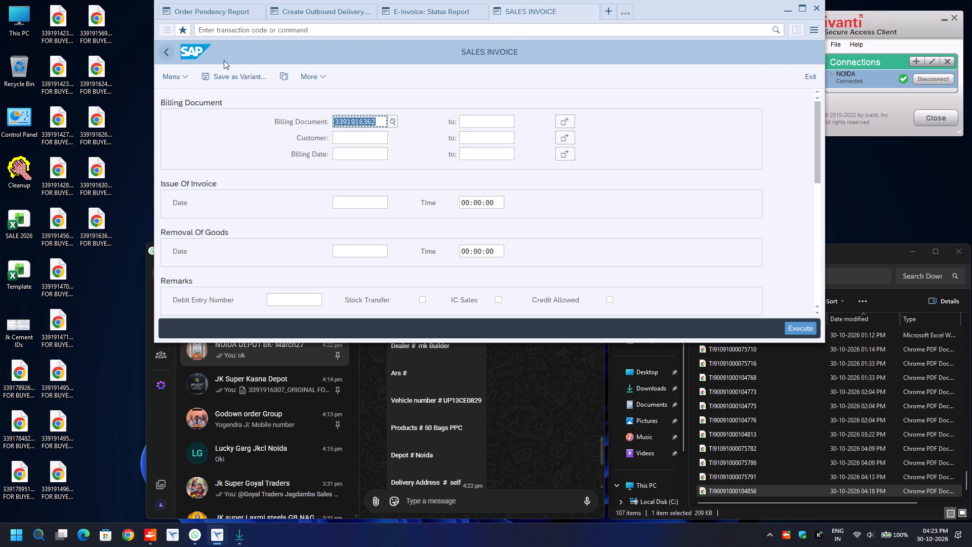
{"action": "key", "text": "ctrl+v"}
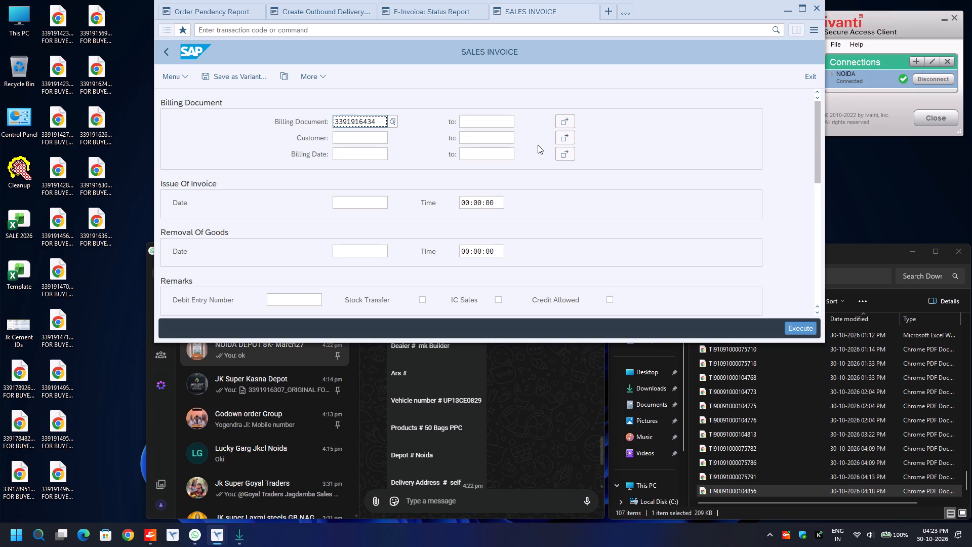
{"action": "left_click", "coordinate": [572, 120]}
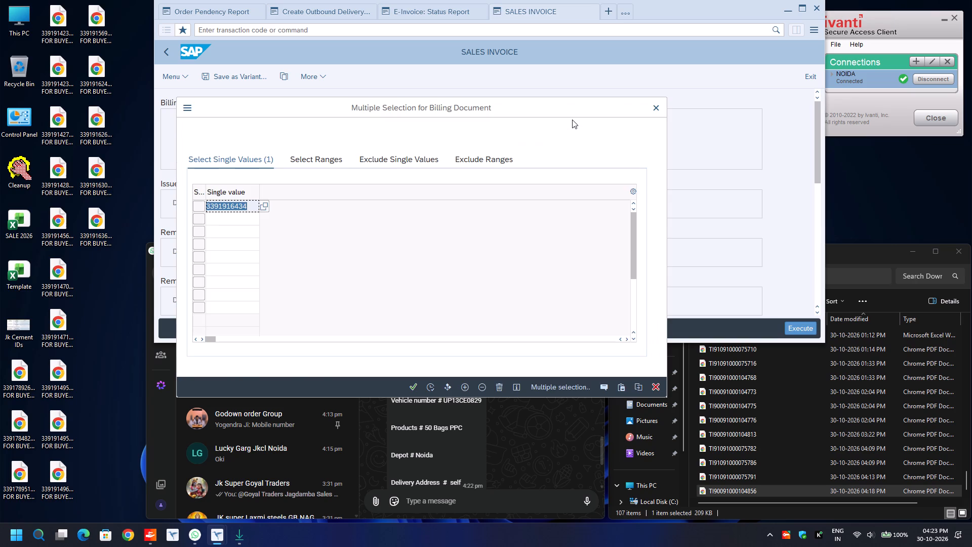
{"action": "key", "text": "F8"}
{"action": "key", "text": "F8"}
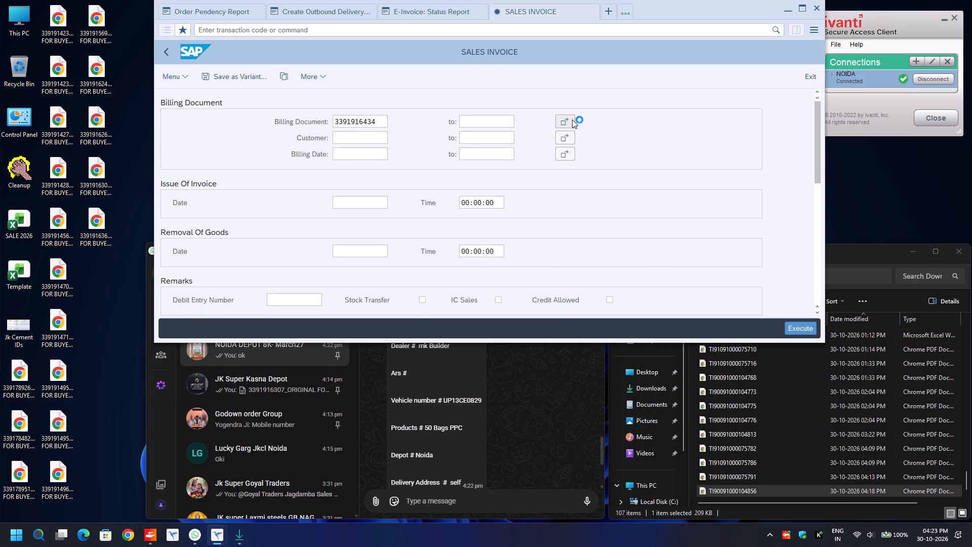
{"action": "key", "text": "space"}
{"action": "key", "text": "Return"}
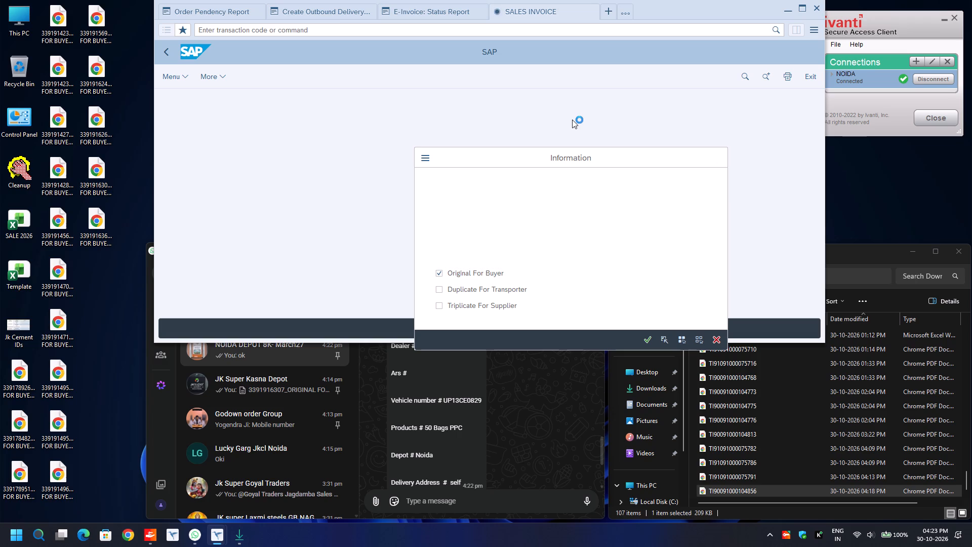
{"action": "left_click", "coordinate": [442, 12]}
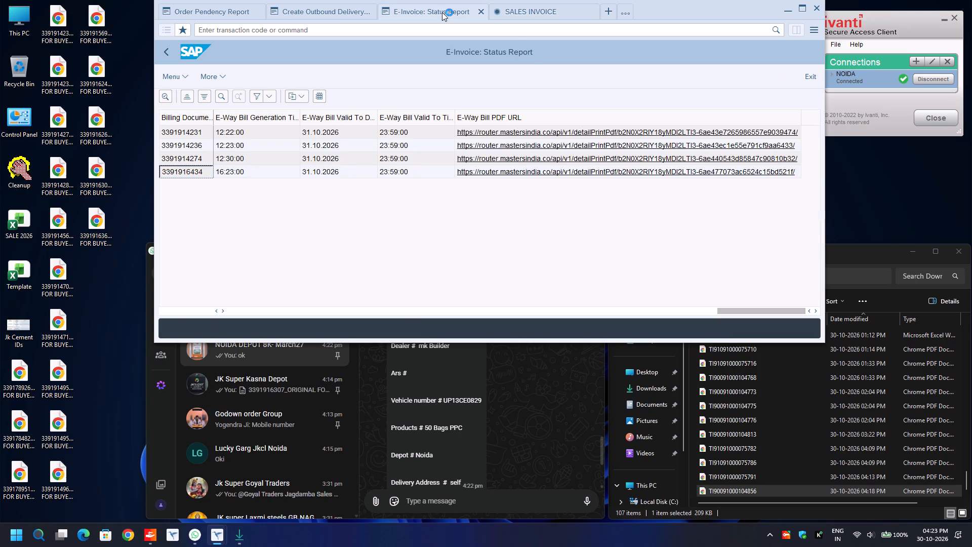
{"action": "left_click", "coordinate": [565, 173]}
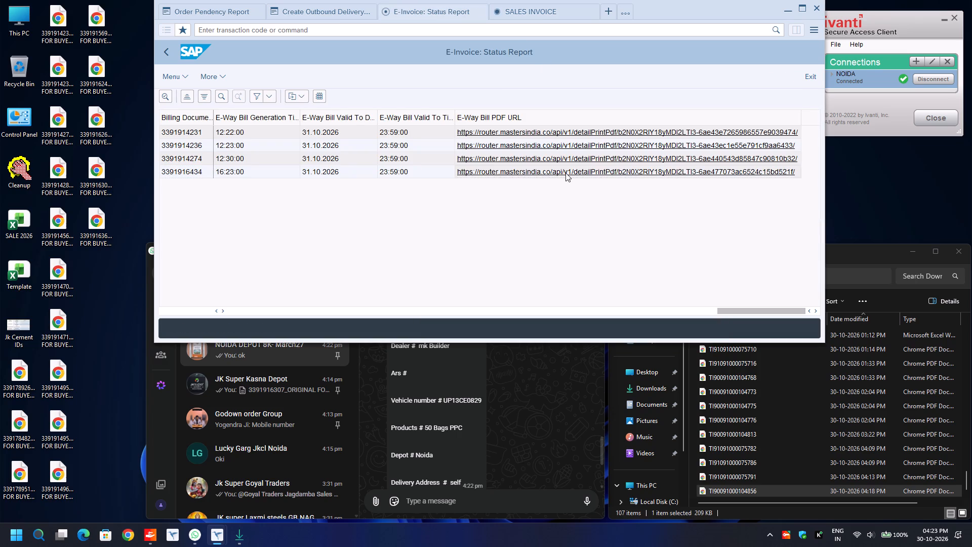
{"action": "key", "text": "Left"}
{"action": "key", "text": "Return"}
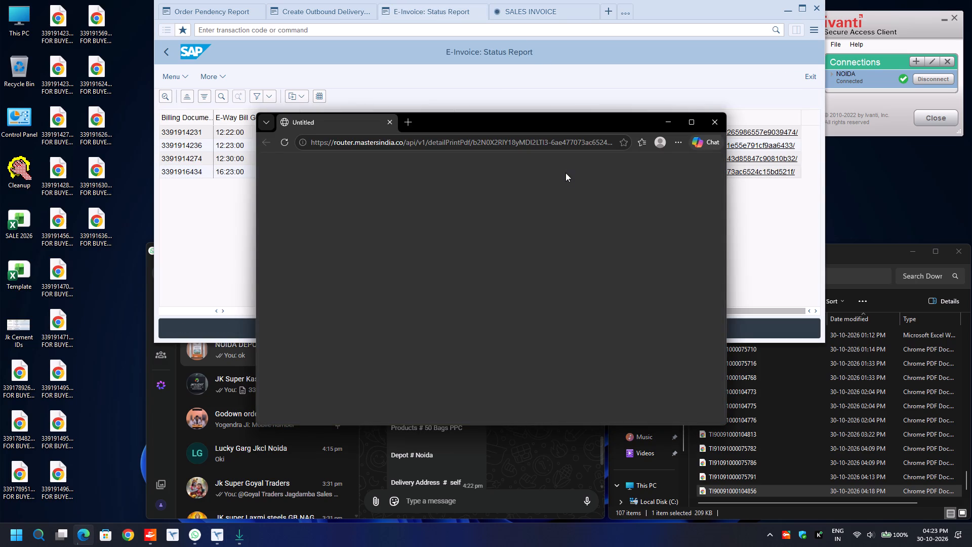
{"action": "left_click", "coordinate": [714, 122]}
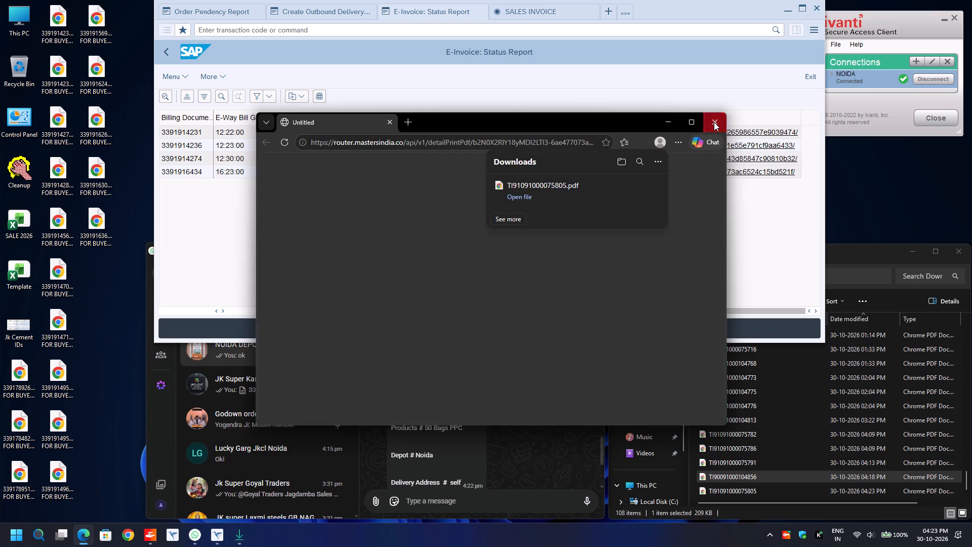
{"action": "scroll", "coordinate": [769, 449], "scroll_direction": "down", "scroll_amount": 2}
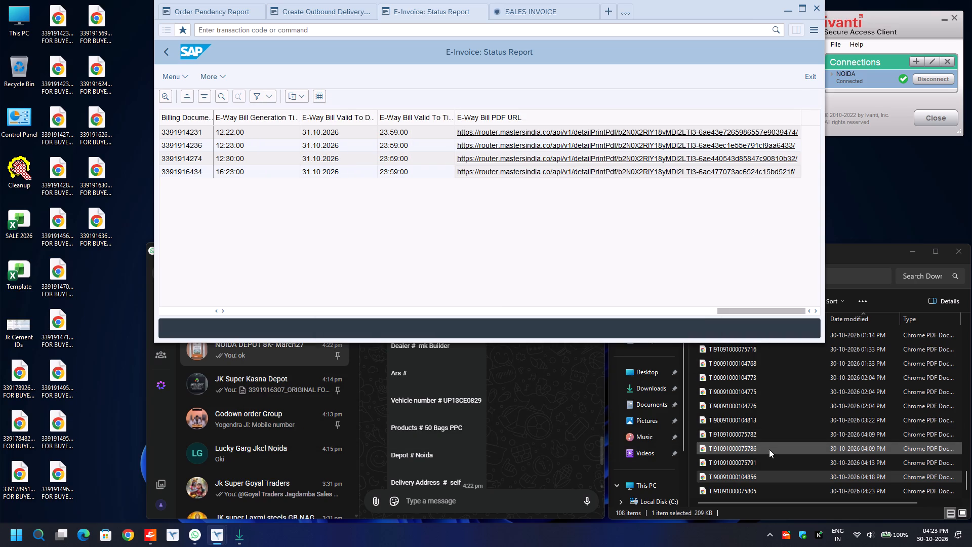
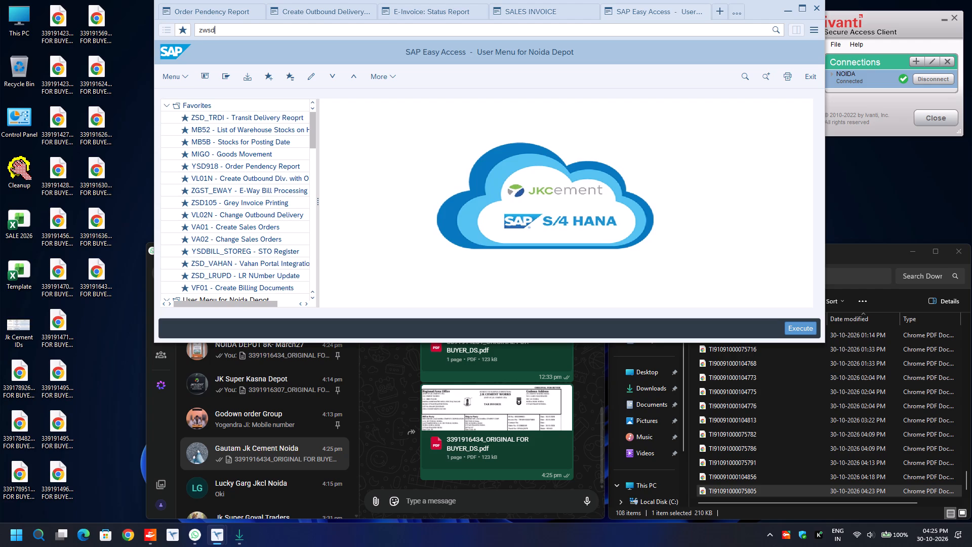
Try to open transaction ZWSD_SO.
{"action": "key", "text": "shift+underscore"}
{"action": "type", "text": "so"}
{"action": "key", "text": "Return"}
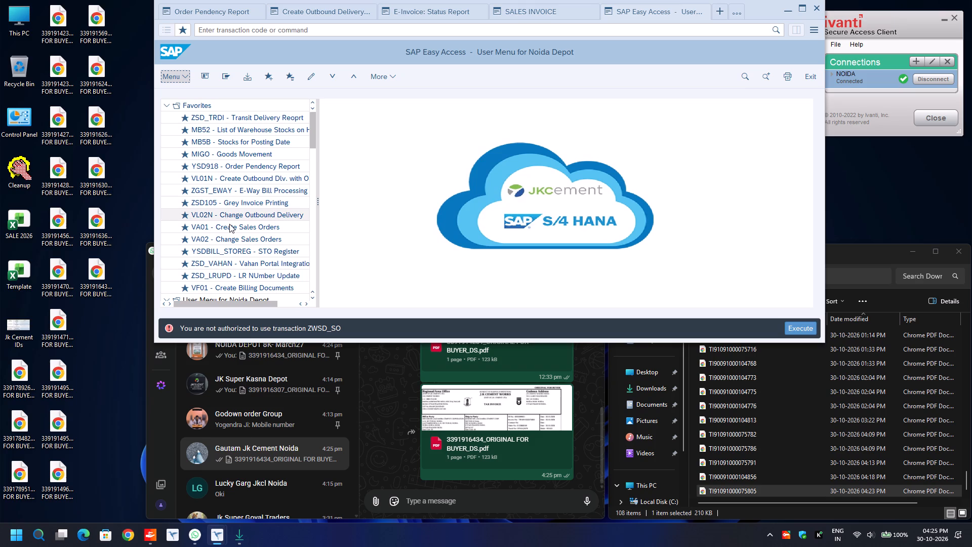
Look through the favorites and the Noida Depot user menu for a suitable sales order transaction.
{"action": "scroll", "coordinate": [229, 224], "scroll_direction": "down", "scroll_amount": 1}
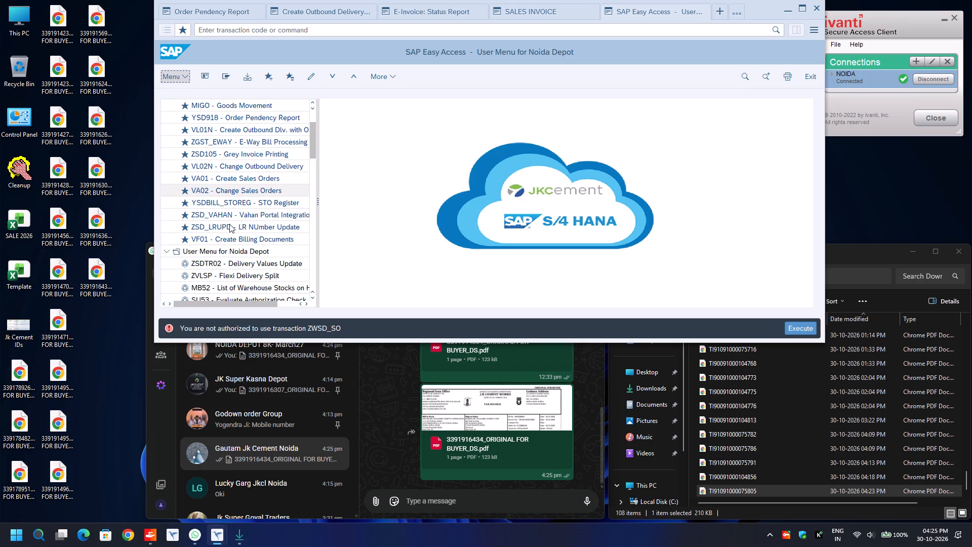
{"action": "scroll", "coordinate": [229, 224], "scroll_direction": "down", "scroll_amount": 2}
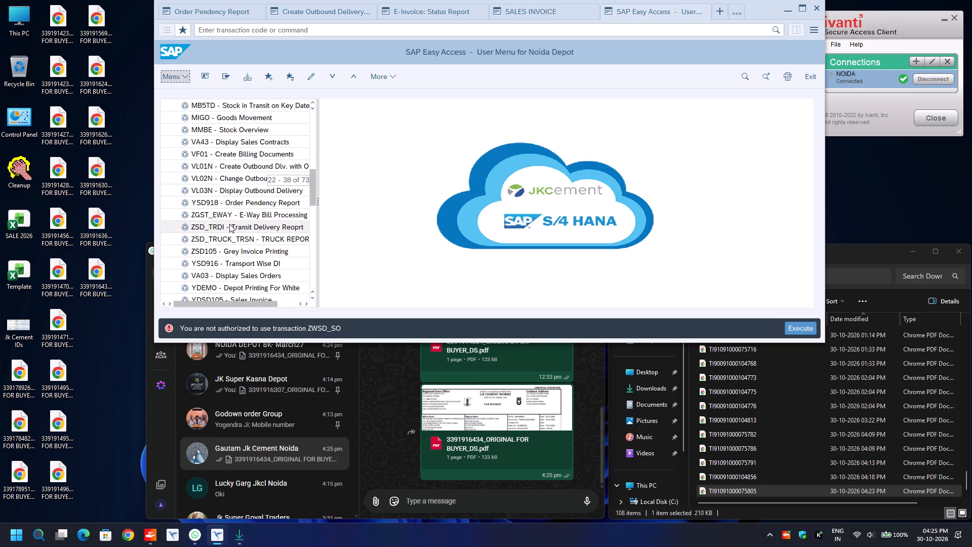
{"action": "scroll", "coordinate": [229, 224], "scroll_direction": "down", "scroll_amount": 1}
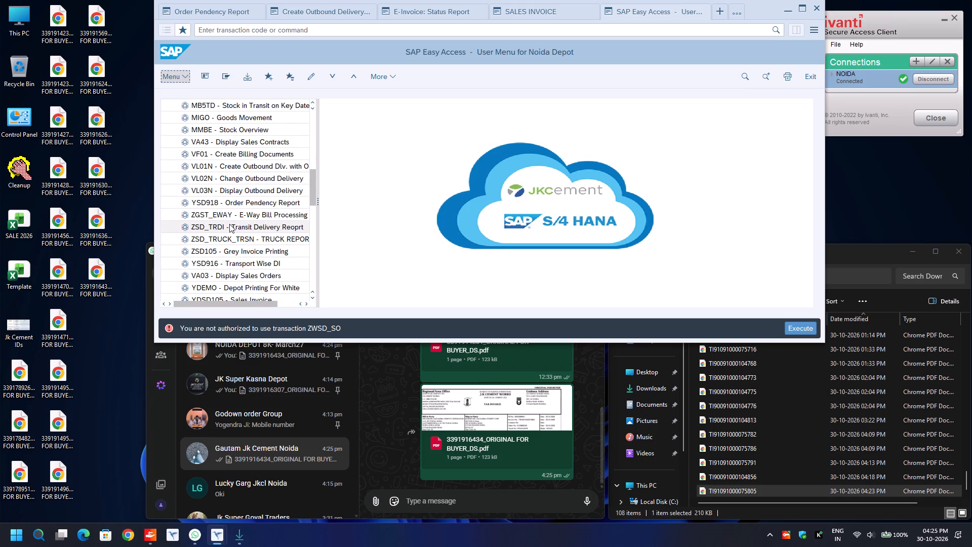
{"action": "scroll", "coordinate": [229, 224], "scroll_direction": "down", "scroll_amount": 2}
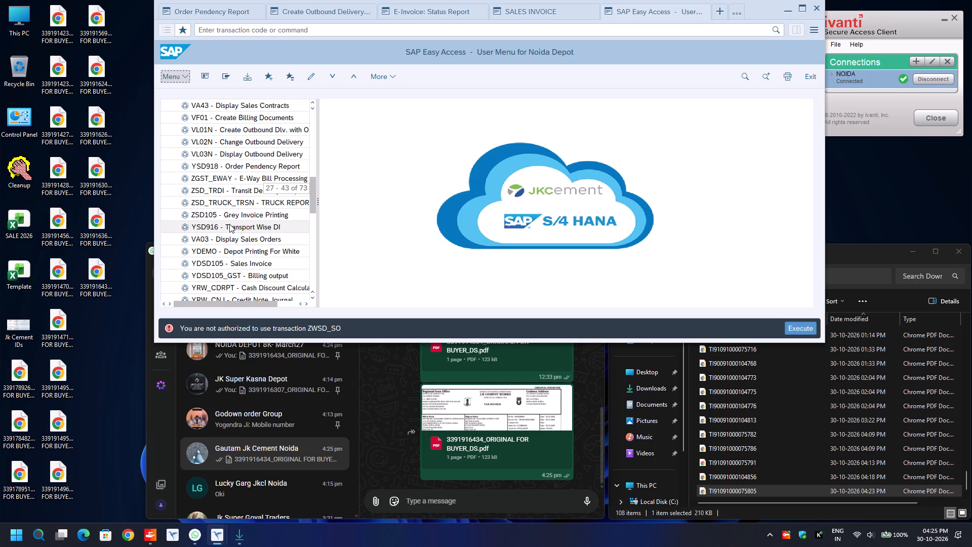
{"action": "scroll", "coordinate": [229, 224], "scroll_direction": "down", "scroll_amount": 1}
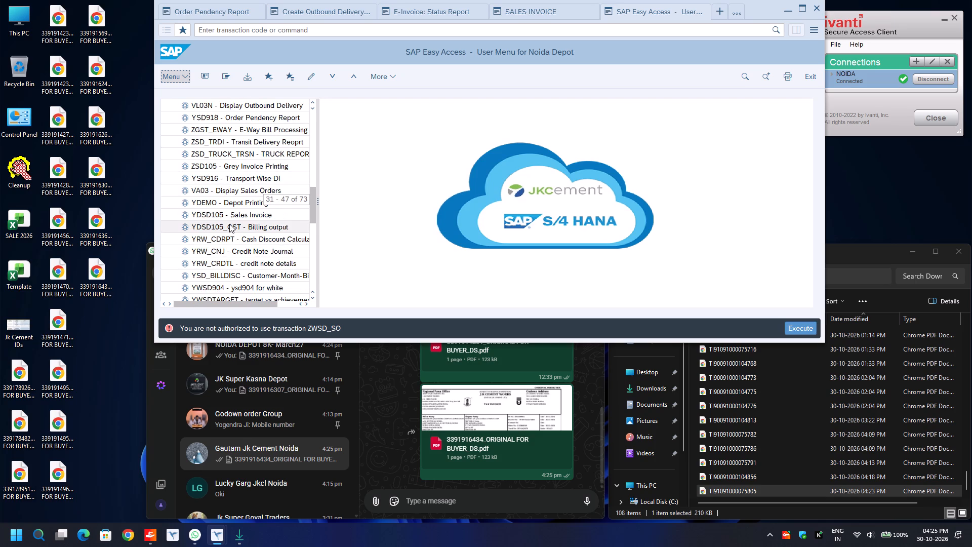
{"action": "scroll", "coordinate": [229, 224], "scroll_direction": "down", "scroll_amount": 2}
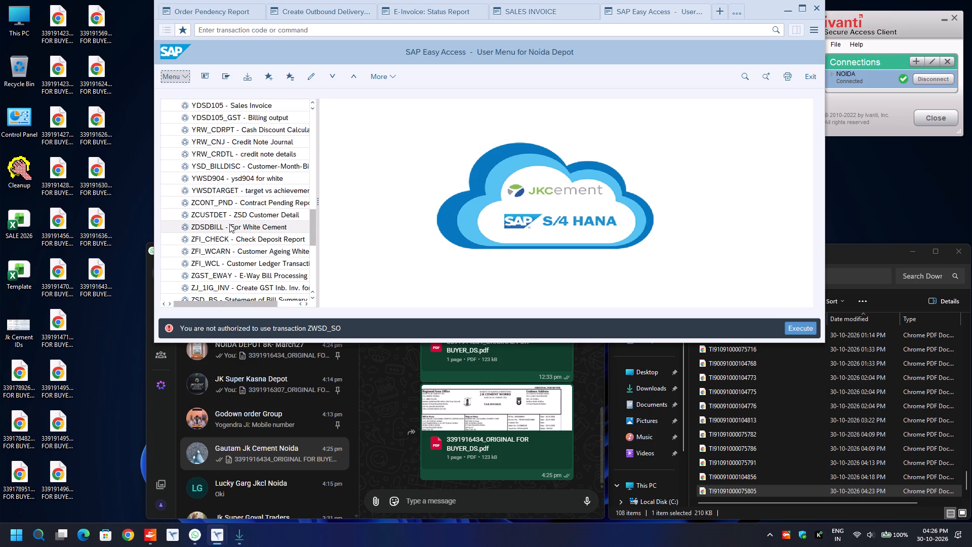
{"action": "scroll", "coordinate": [229, 224], "scroll_direction": "down", "scroll_amount": 3}
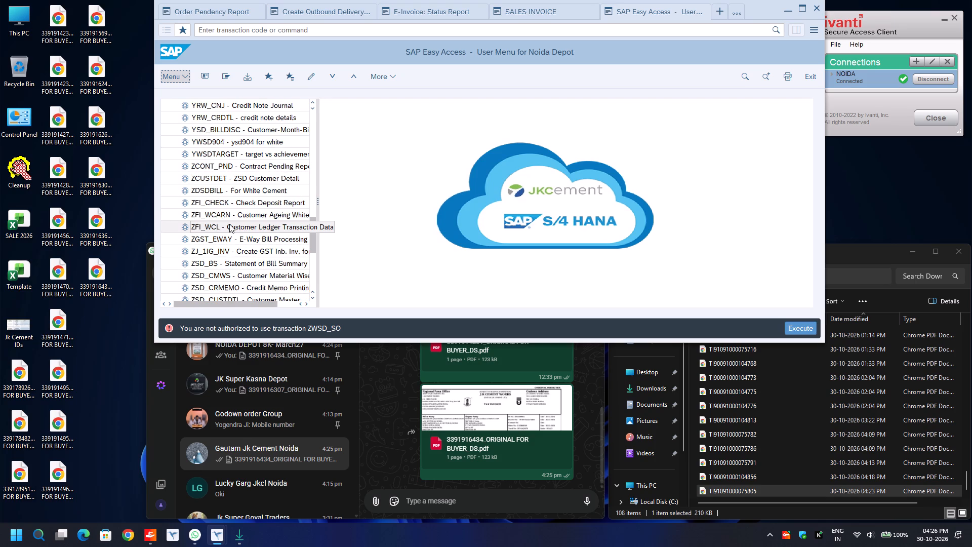
{"action": "scroll", "coordinate": [229, 224], "scroll_direction": "down", "scroll_amount": 4}
{"action": "left_click", "coordinate": [182, 228]}
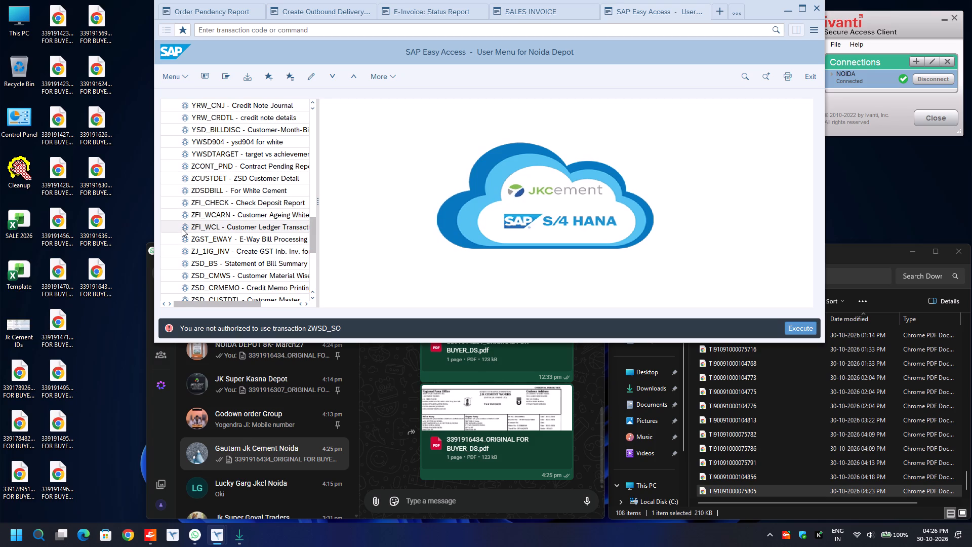
{"action": "scroll", "coordinate": [182, 228], "scroll_direction": "down", "scroll_amount": 1}
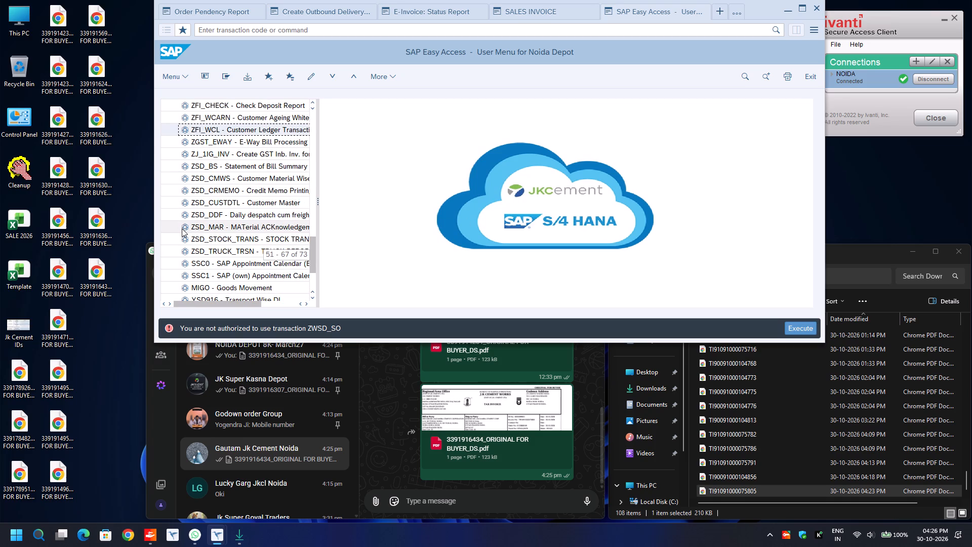
{"action": "scroll", "coordinate": [182, 228], "scroll_direction": "down", "scroll_amount": 2}
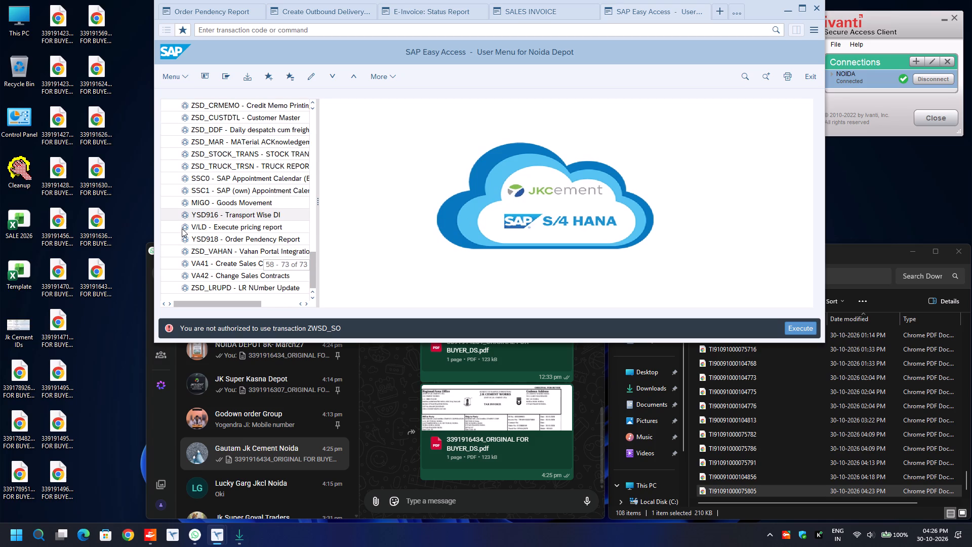
{"action": "scroll", "coordinate": [182, 228], "scroll_direction": "down", "scroll_amount": 4}
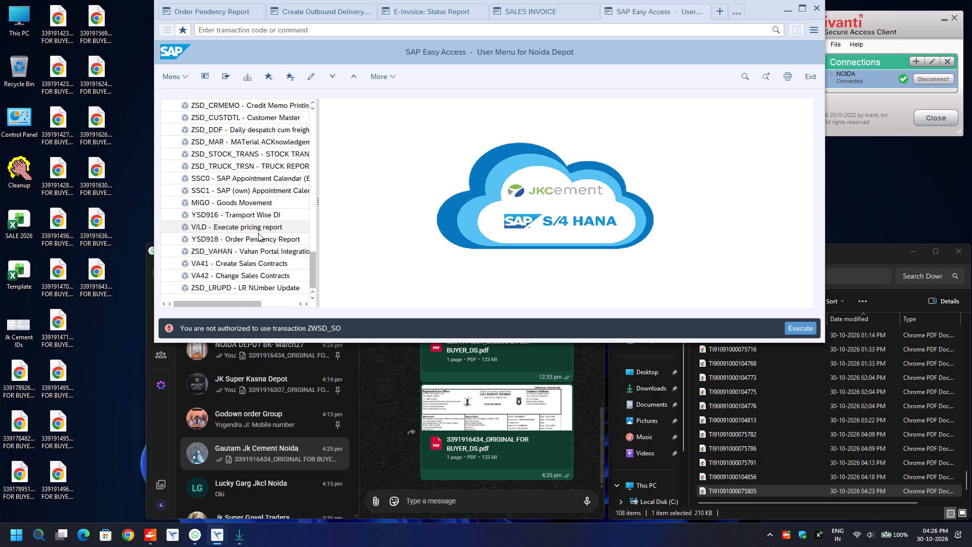
{"action": "scroll", "coordinate": [258, 233], "scroll_direction": "up", "scroll_amount": 2}
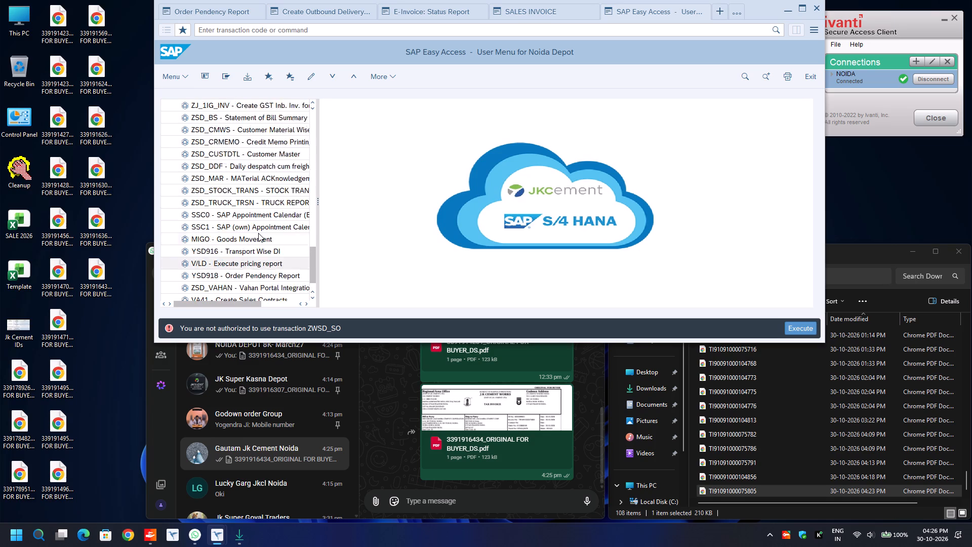
{"action": "scroll", "coordinate": [258, 233], "scroll_direction": "up", "scroll_amount": 1}
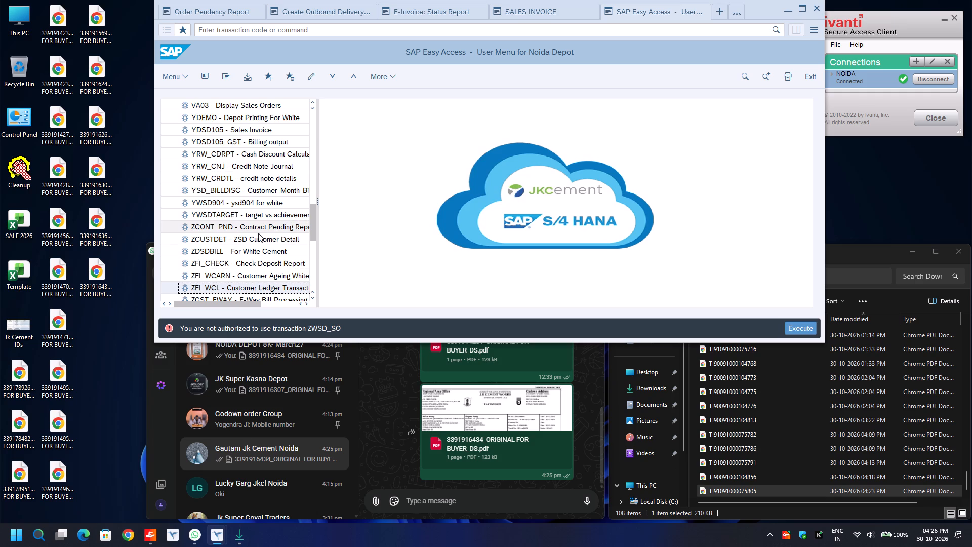
{"action": "scroll", "coordinate": [258, 233], "scroll_direction": "up", "scroll_amount": 1}
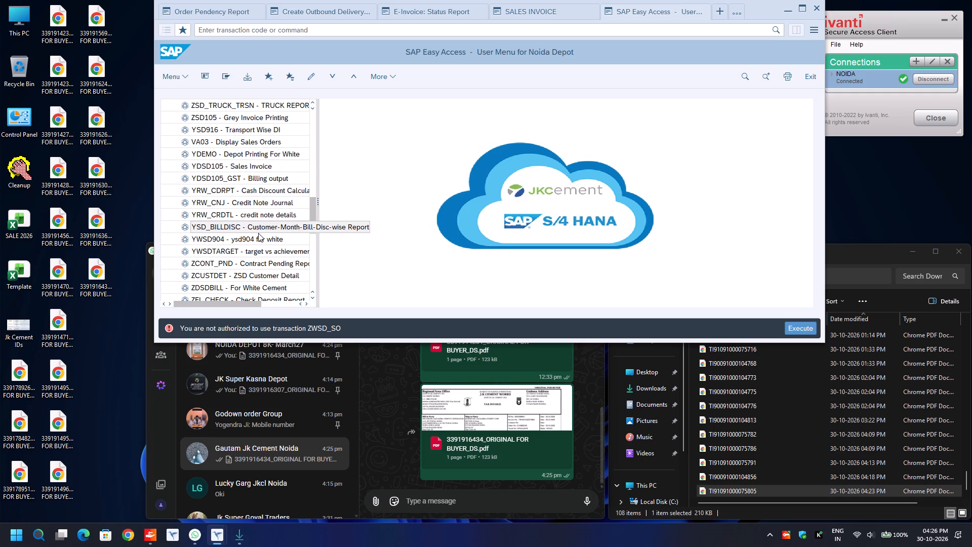
{"action": "scroll", "coordinate": [258, 233], "scroll_direction": "up", "scroll_amount": 1}
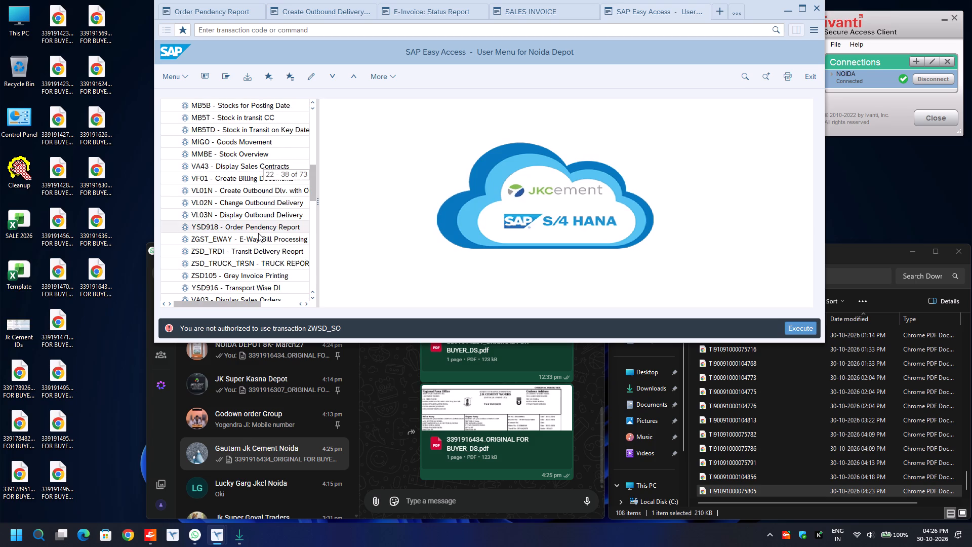
{"action": "scroll", "coordinate": [258, 233], "scroll_direction": "up", "scroll_amount": 1}
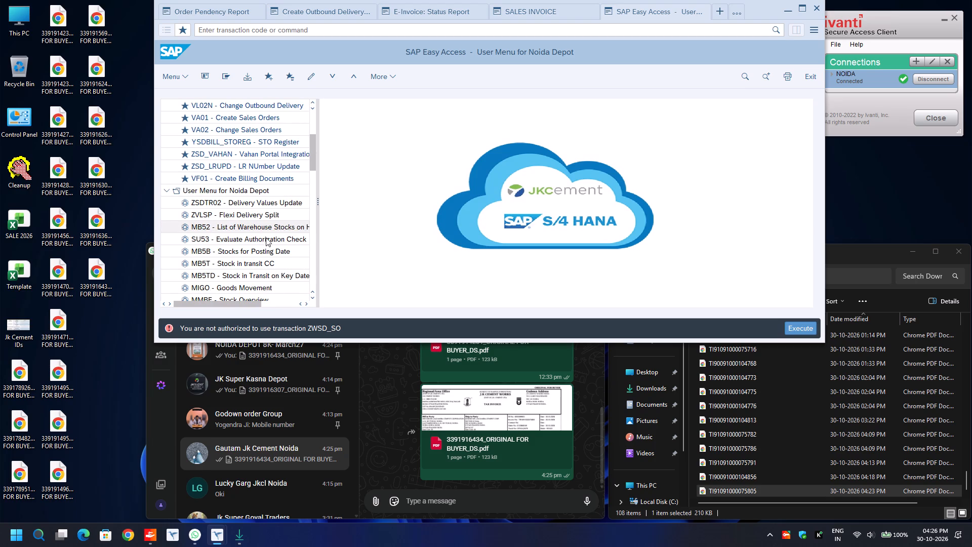
Search the user menu tree for "so" in both technical names and texts.
{"action": "left_click", "coordinate": [290, 216]}
{"action": "key", "text": "ctrl+f"}
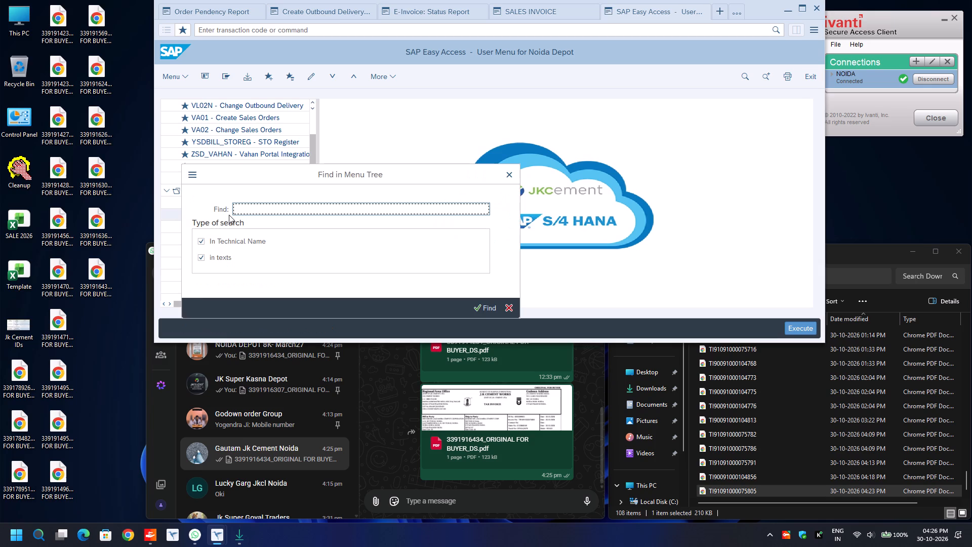
{"action": "type", "text": "so"}
{"action": "left_click_drag", "start_coordinate": [490, 306], "coordinate": [484, 308]}
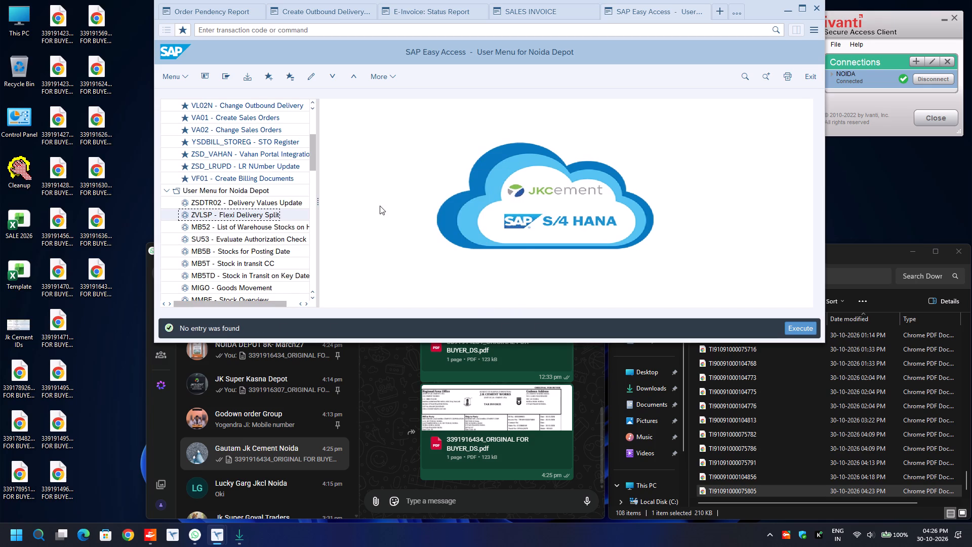
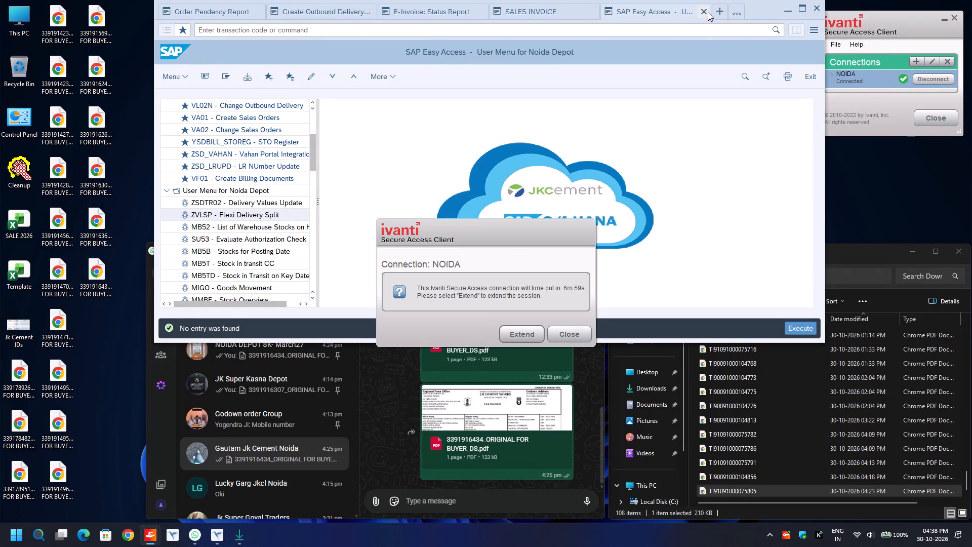
Close the SAP Easy Access session showing the user menu for Noida Depot.
{"action": "left_click", "coordinate": [704, 10]}
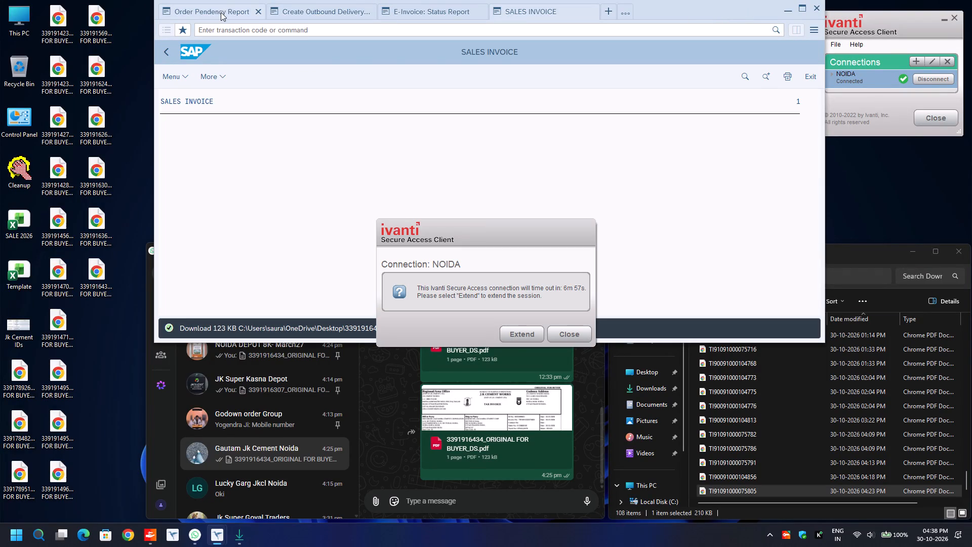
Run the Order Pendency Report for document dates 30.10.2026 to 31.10.2026, divisions 00 to 99 and all plants.
{"action": "left_click_drag", "start_coordinate": [221, 12], "coordinate": [166, 52]}
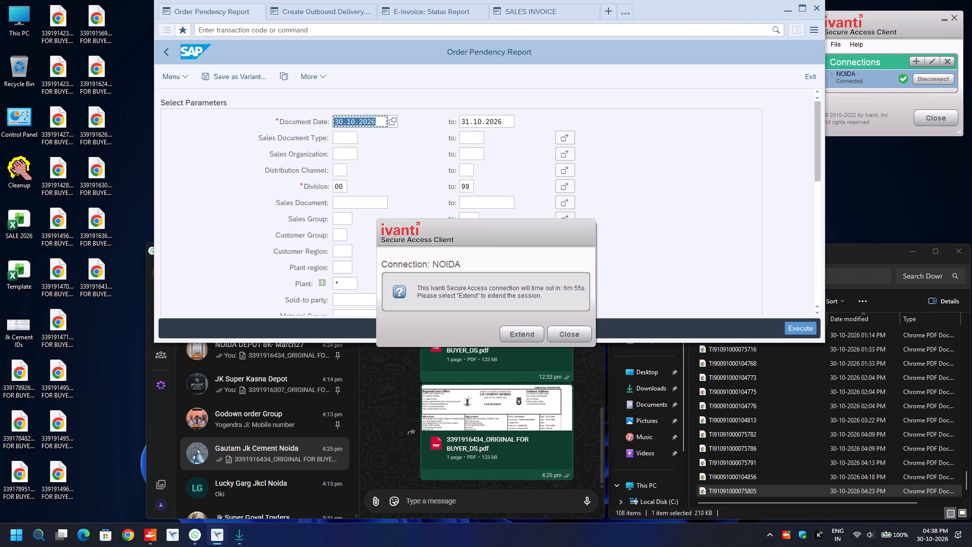
{"action": "key", "text": "F8"}
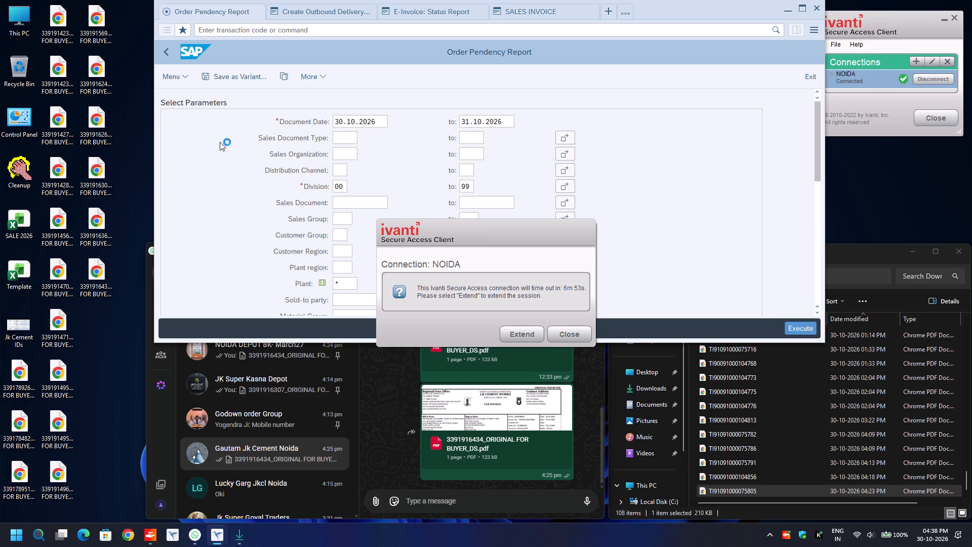
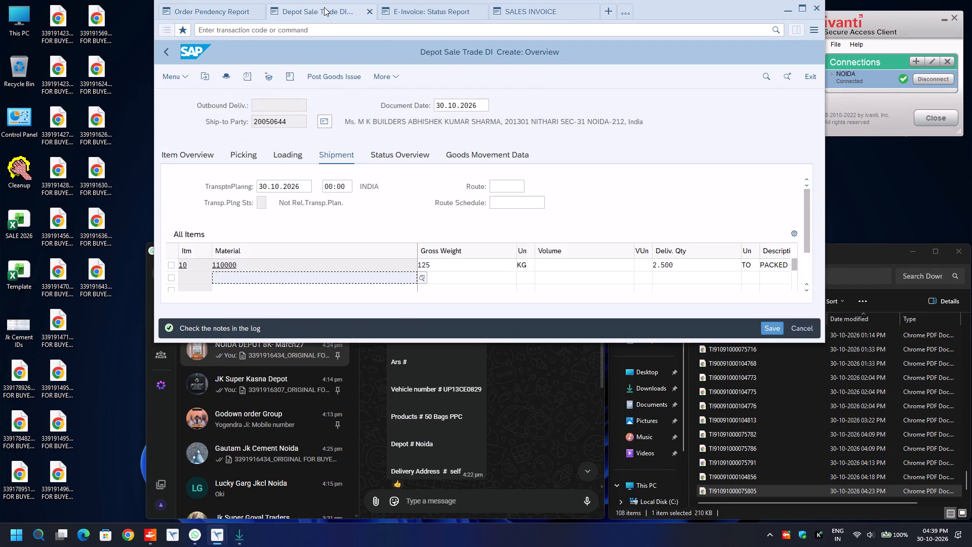
{"action": "left_click", "coordinate": [509, 185]}
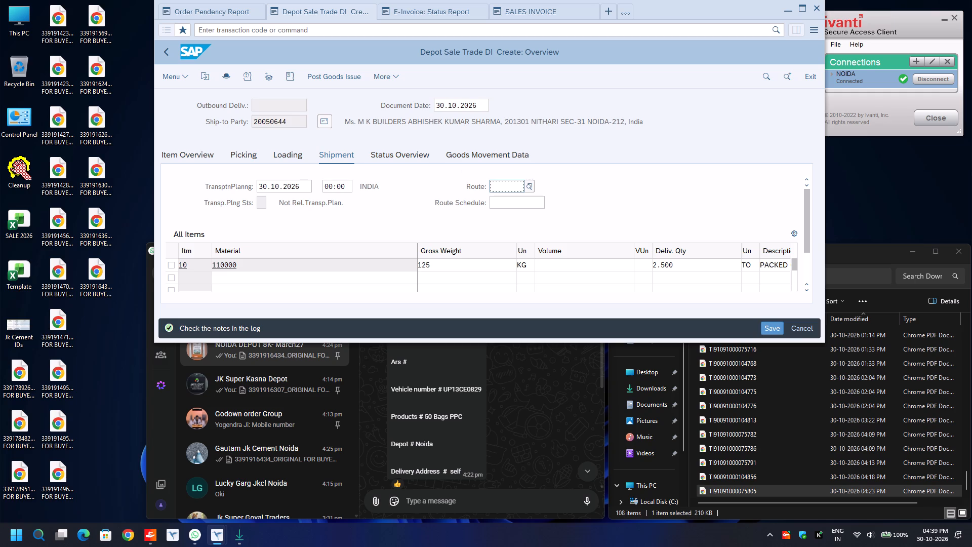
{"action": "key", "text": "BackSpace"}
{"action": "key", "text": "Down"}
{"action": "key", "text": "Return"}
Enter picked quantity 2.500 and batch 1033-1492 for item 10, material 110000, in the delivery's picking data.
{"action": "left_click", "coordinate": [243, 157]}
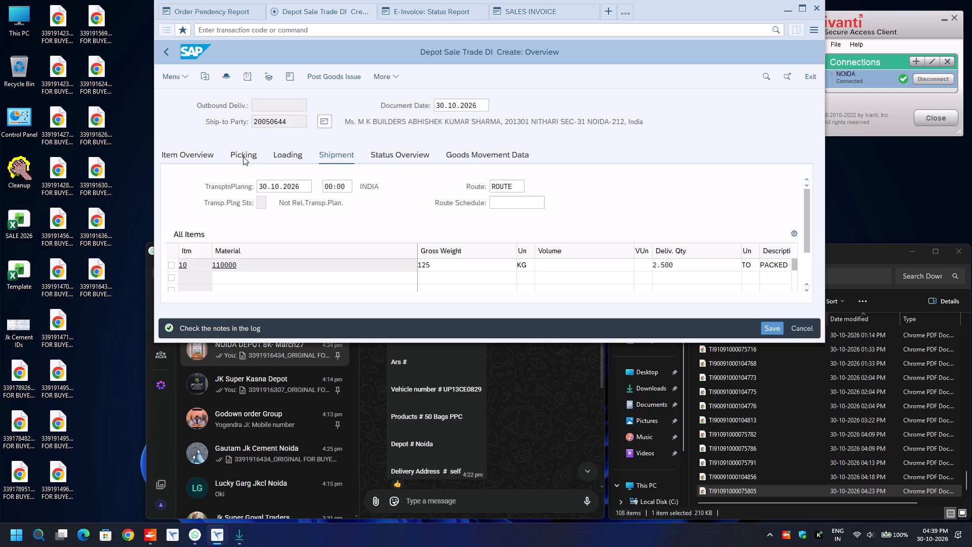
{"action": "left_click", "coordinate": [670, 262]}
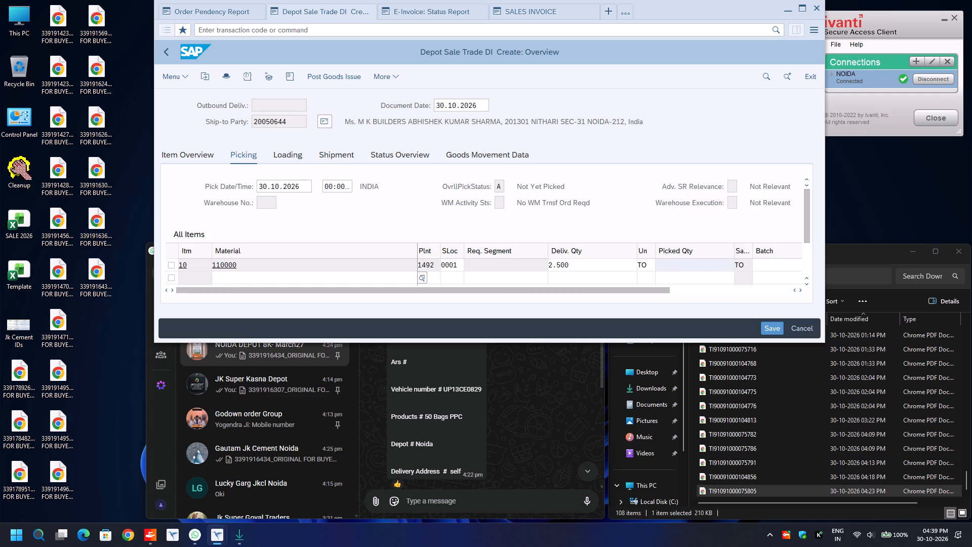
{"action": "type", "text": "2.500"}
{"action": "key", "text": "Tab"}
{"action": "type", "text": "1033"}
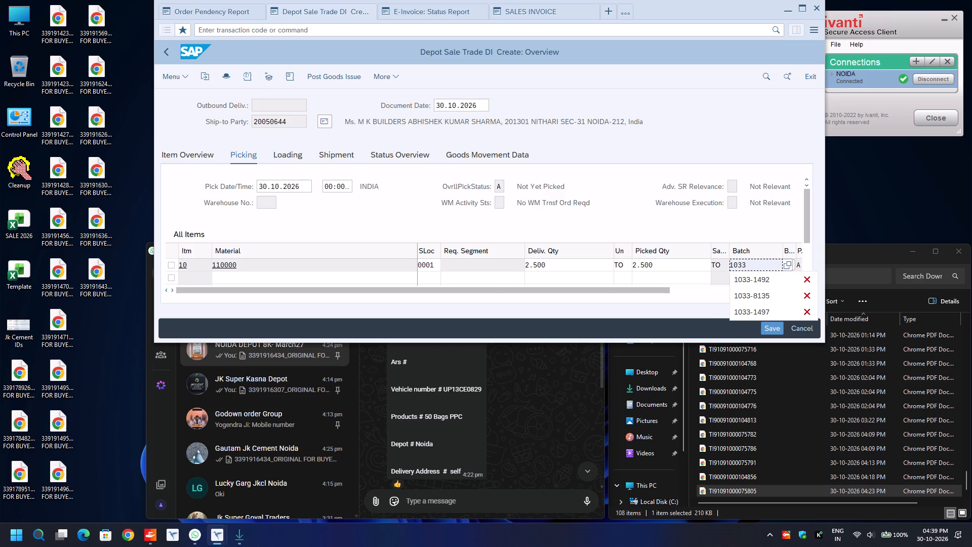
{"action": "key", "text": "Right"}
{"action": "key", "text": "Down"}
{"action": "key", "text": "Return"}
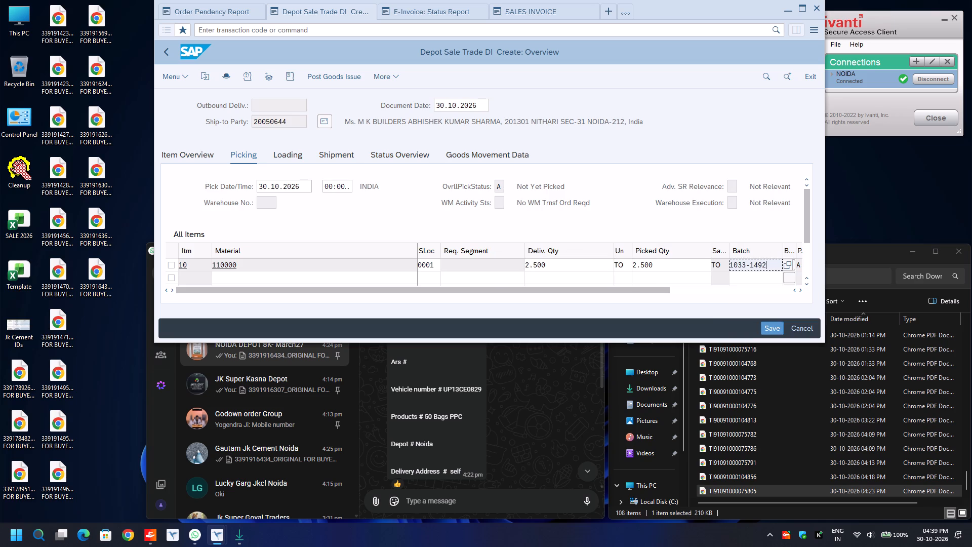
In the delivery header's additional data, set the transport mode to ROAD and fill Road Transporter1 with the previously used code.
{"action": "key", "text": "F8"}
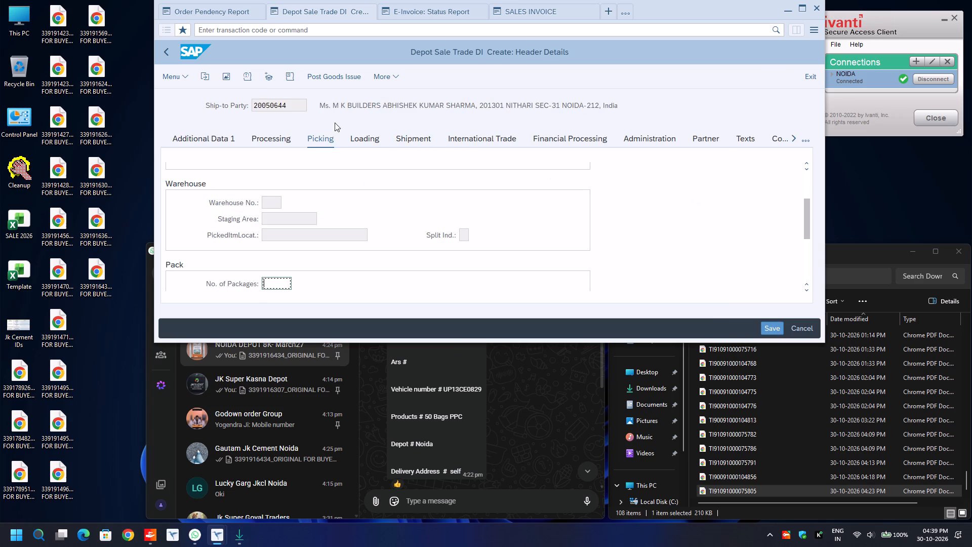
{"action": "left_click", "coordinate": [215, 135]}
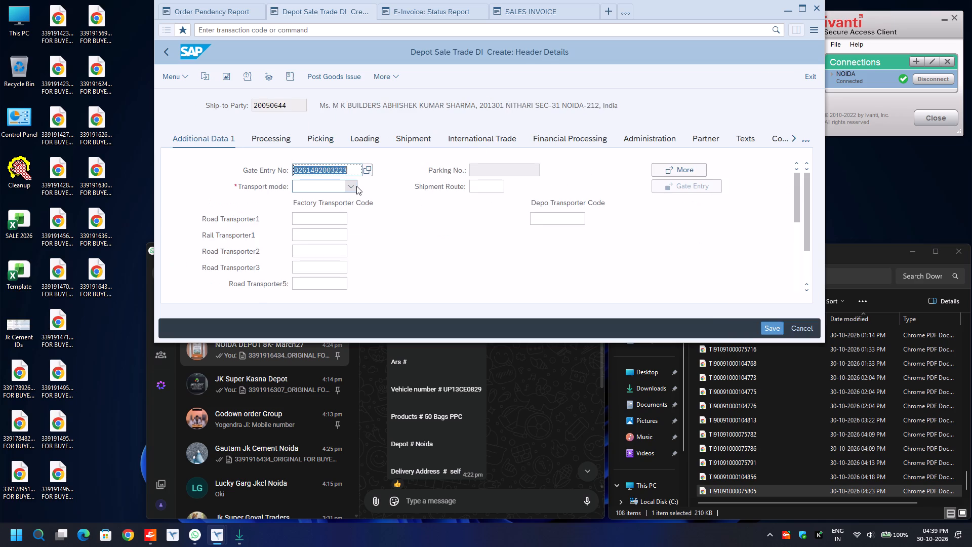
{"action": "left_click", "coordinate": [356, 186]}
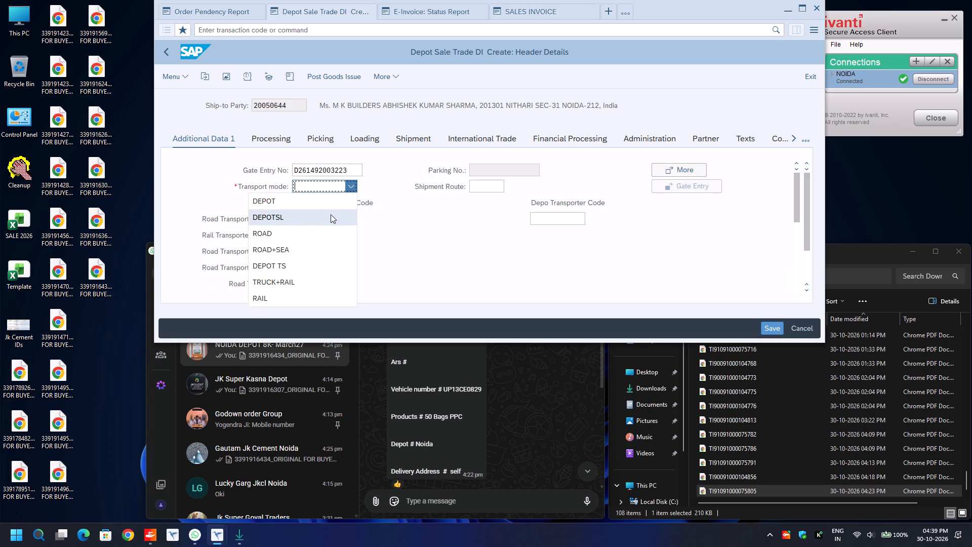
{"action": "left_click", "coordinate": [306, 233]}
{"action": "left_click", "coordinate": [312, 217]}
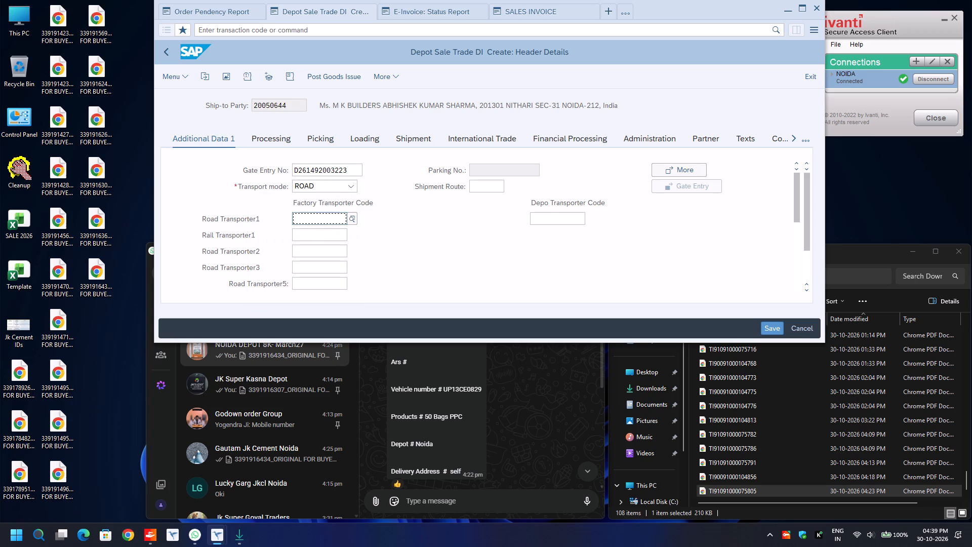
{"action": "key", "text": "BackSpace"}
{"action": "key", "text": "Down"}
{"action": "key", "text": "Return"}
{"action": "key", "text": "Return"}
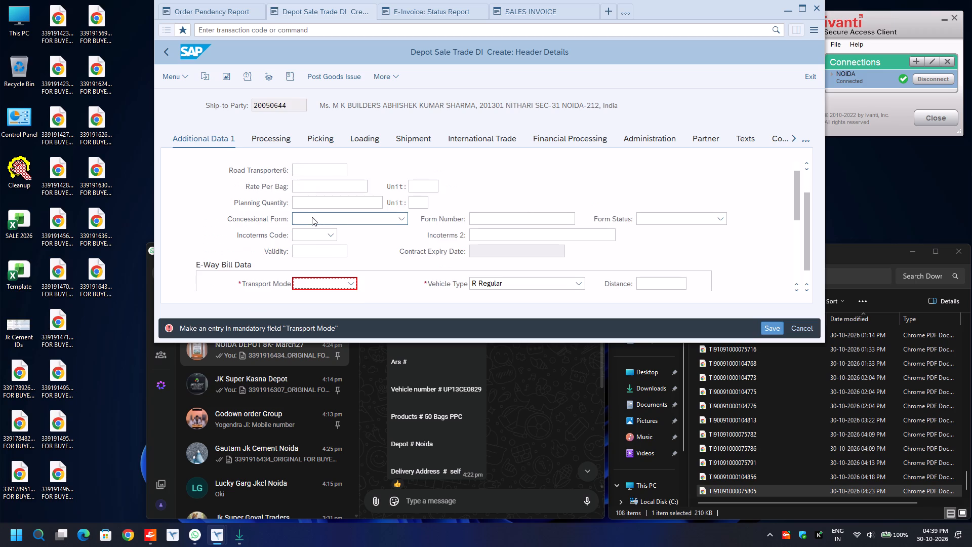
Set the transport mode in the delivery's e-way bill data to Road, keeping the Regular vehicle type.
{"action": "type", "text": "ro"}
{"action": "key", "text": "Tab"}
{"action": "key", "text": "Tab"}
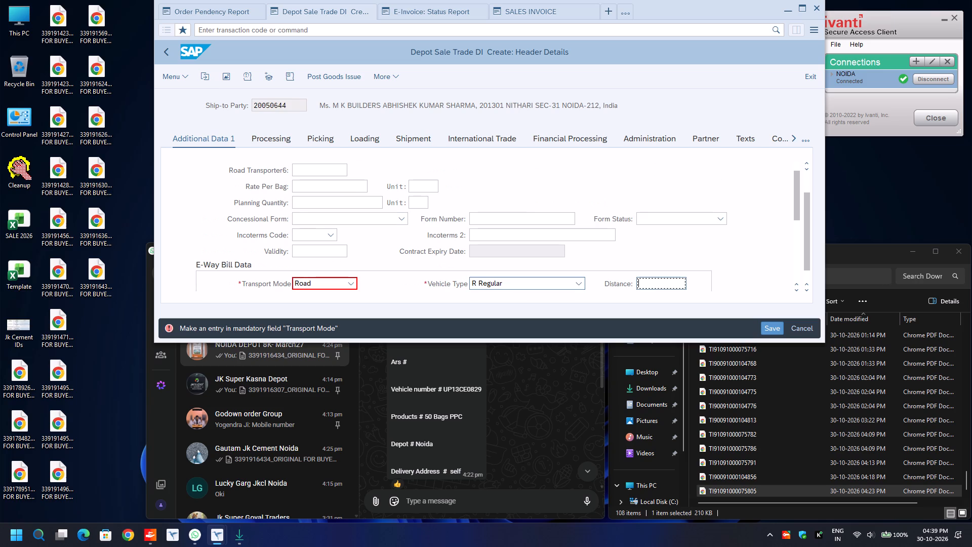
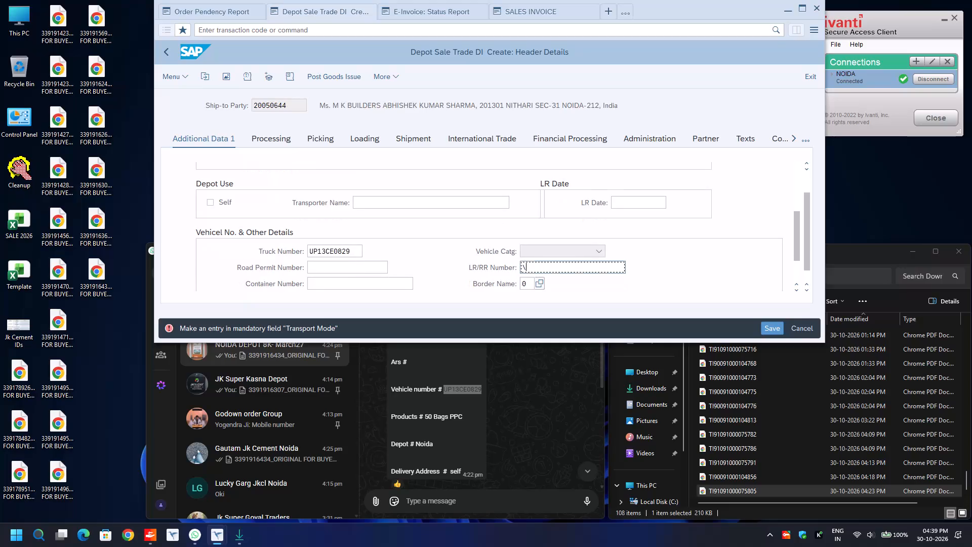
Set the LR/RR Number to SELF in the delivery header's vehicle details.
{"action": "key", "text": "BackSpace"}
{"action": "key", "text": "BackSpace"}
{"action": "key", "text": "Down"}
{"action": "key", "text": "Return"}
{"action": "left_click", "coordinate": [405, 137]}
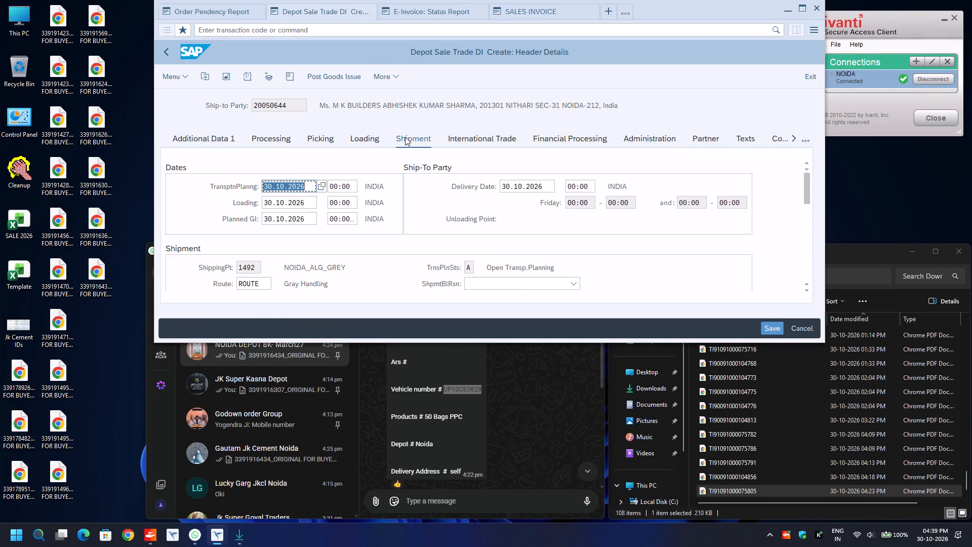
{"action": "left_click", "coordinate": [338, 76]}
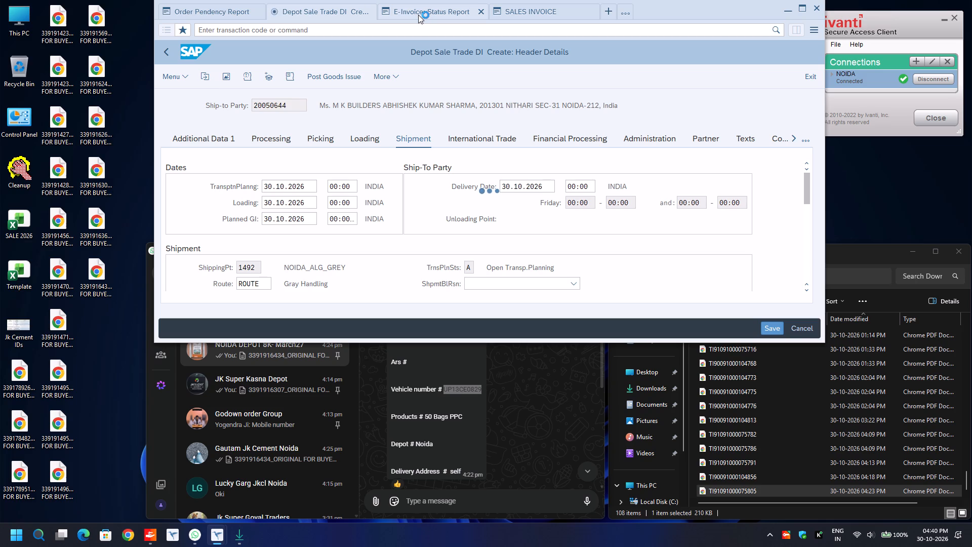
Rerun the e-Invoice status report for Sales and Distribution, sales organization 1000, plant 1492, billing date 30.10.2026.
{"action": "left_click", "coordinate": [418, 15]}
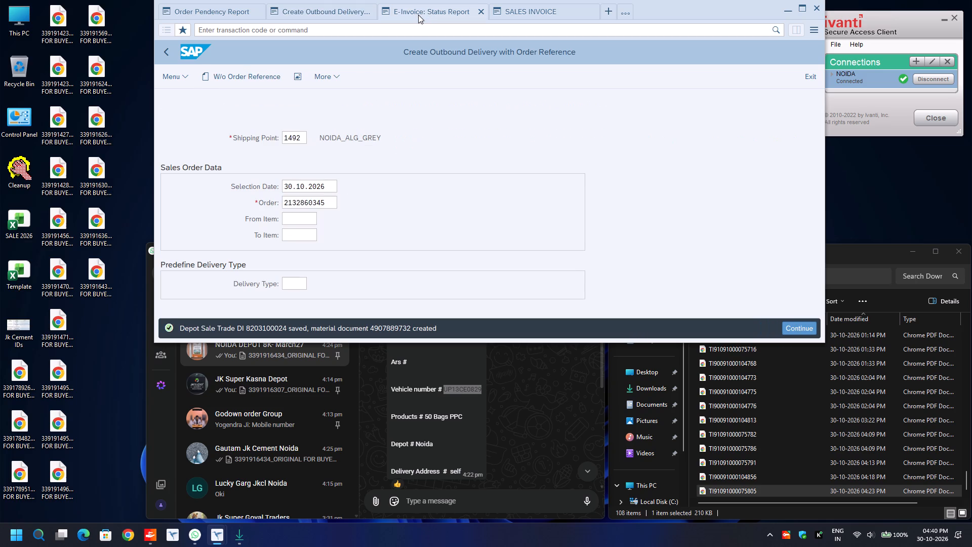
{"action": "left_click", "coordinate": [167, 53]}
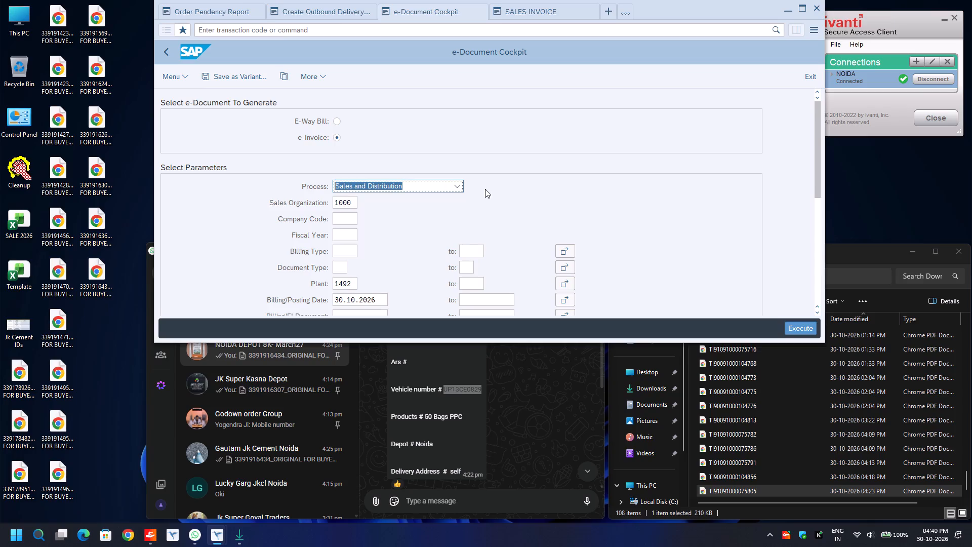
{"action": "left_click", "coordinate": [627, 199]}
{"action": "key", "text": "F8"}
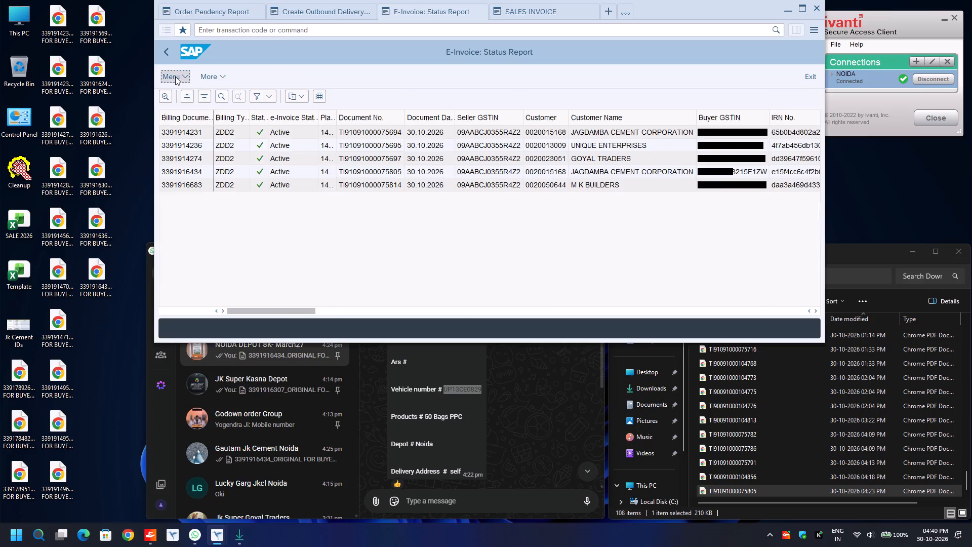
{"action": "scroll", "coordinate": [310, 235], "scroll_direction": "down", "scroll_amount": 8}
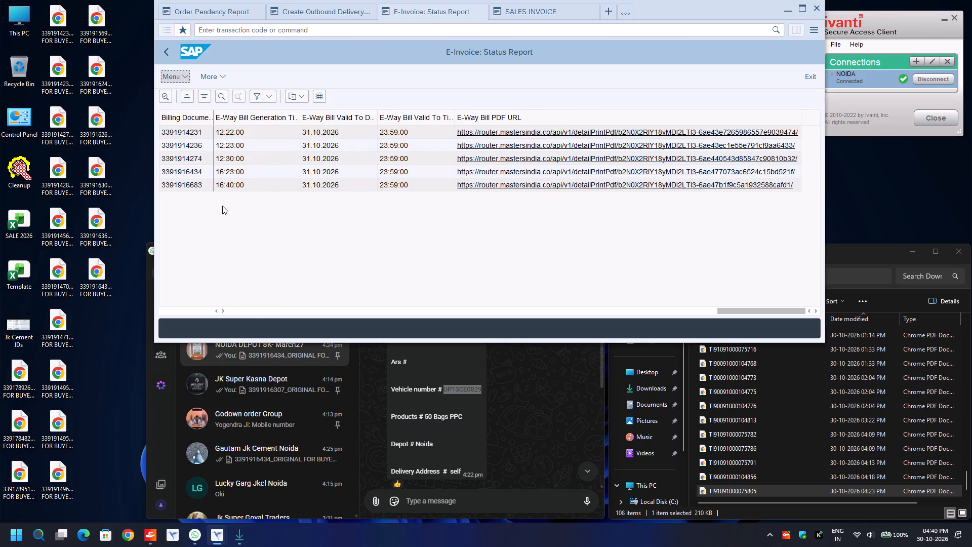
{"action": "left_click", "coordinate": [192, 185]}
{"action": "key", "text": "ctrl+y"}
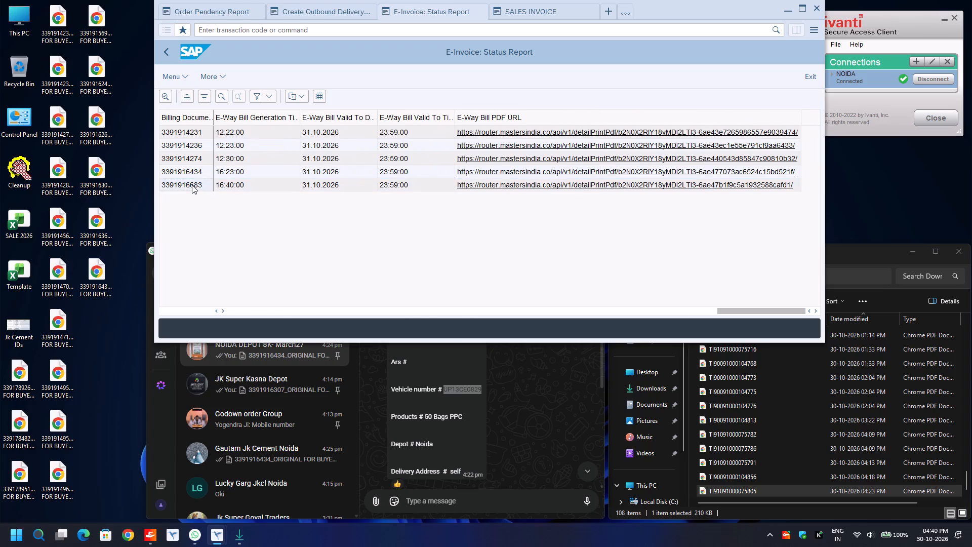
{"action": "key", "text": "ctrl+c"}
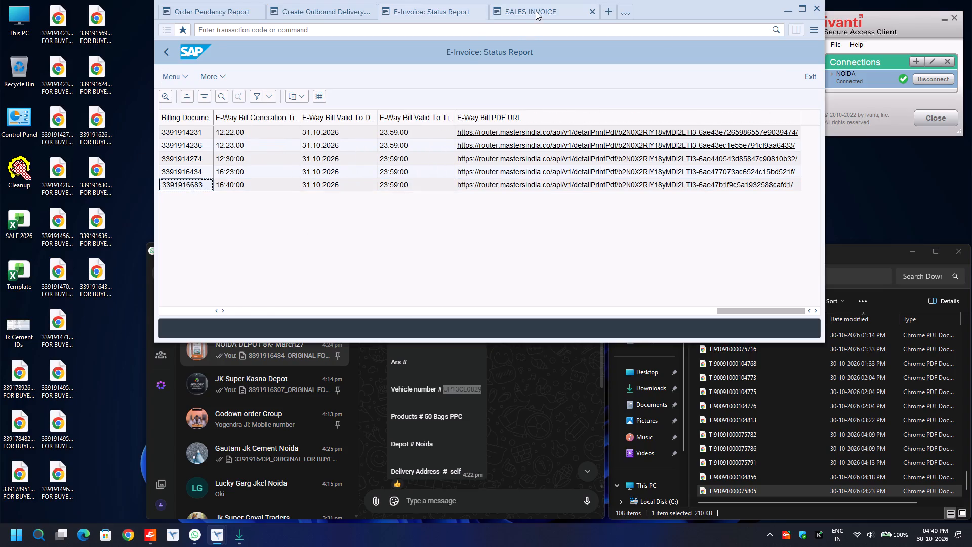
{"action": "left_click", "coordinate": [536, 11]}
{"action": "left_click", "coordinate": [163, 54]}
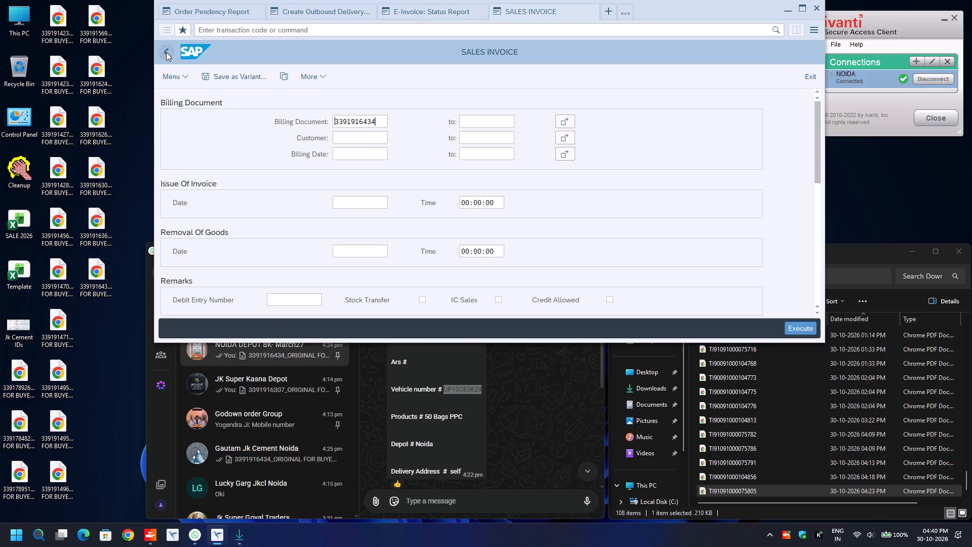
{"action": "key", "text": "Tab"}
{"action": "key", "text": "Tab"}
{"action": "key", "text": "space"}
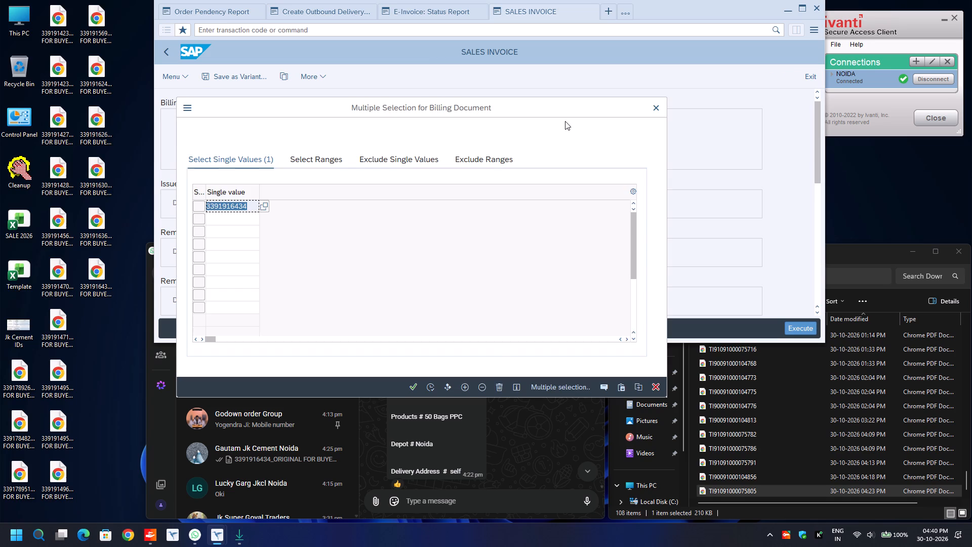
{"action": "key", "text": "ctrl+v"}
{"action": "key", "text": "F8"}
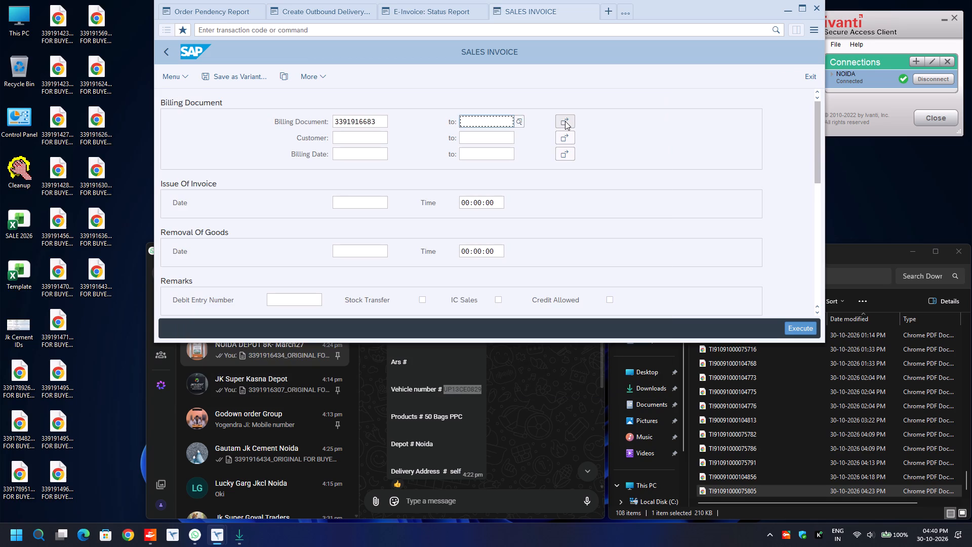
{"action": "key", "text": "F8"}
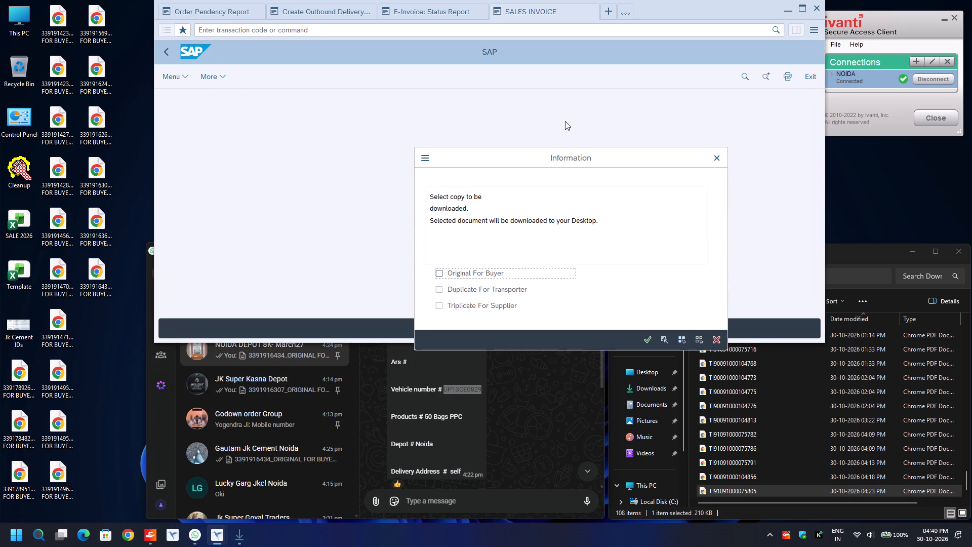
Download the Original For Buyer copy of the sales invoice to the desktop.
{"action": "key", "text": "Return"}
{"action": "key", "text": "space"}
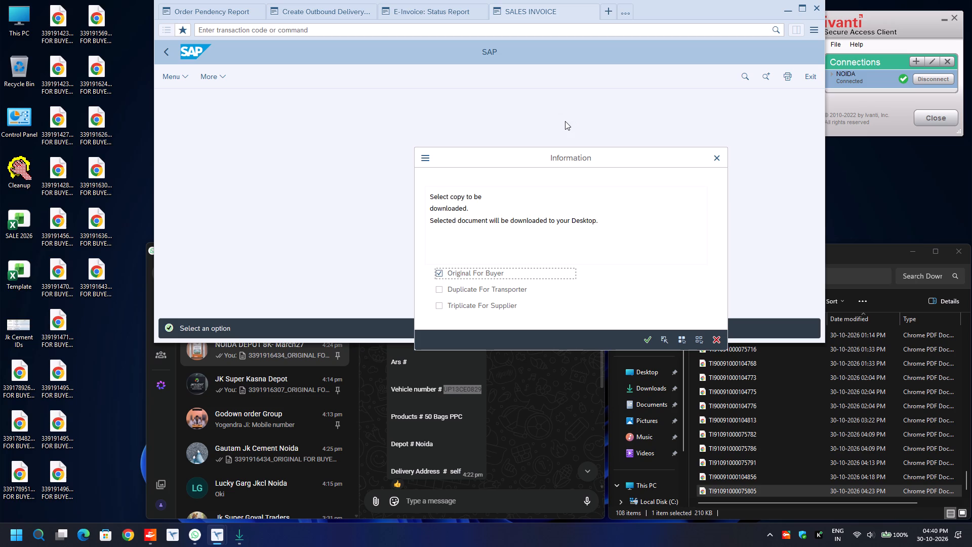
{"action": "key", "text": "Return"}
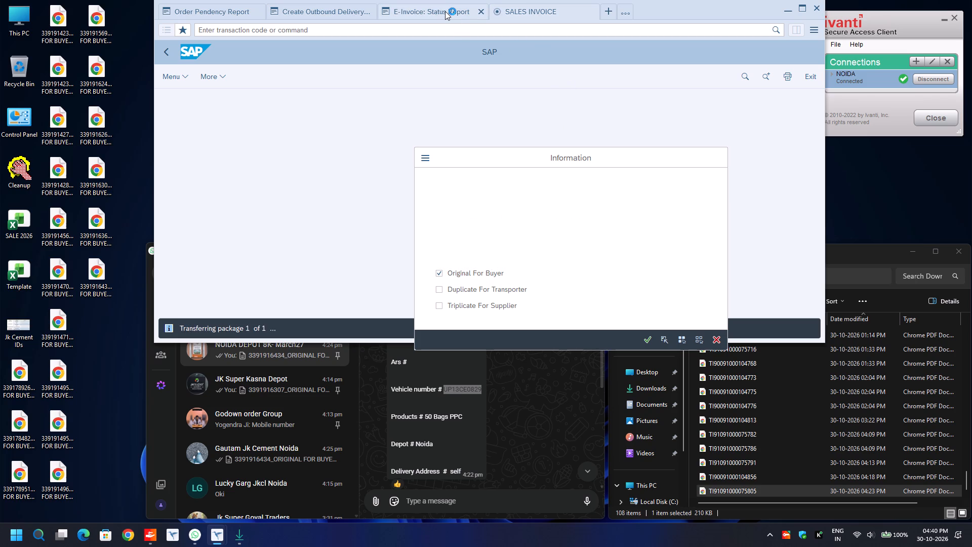
{"action": "left_click", "coordinate": [445, 11]}
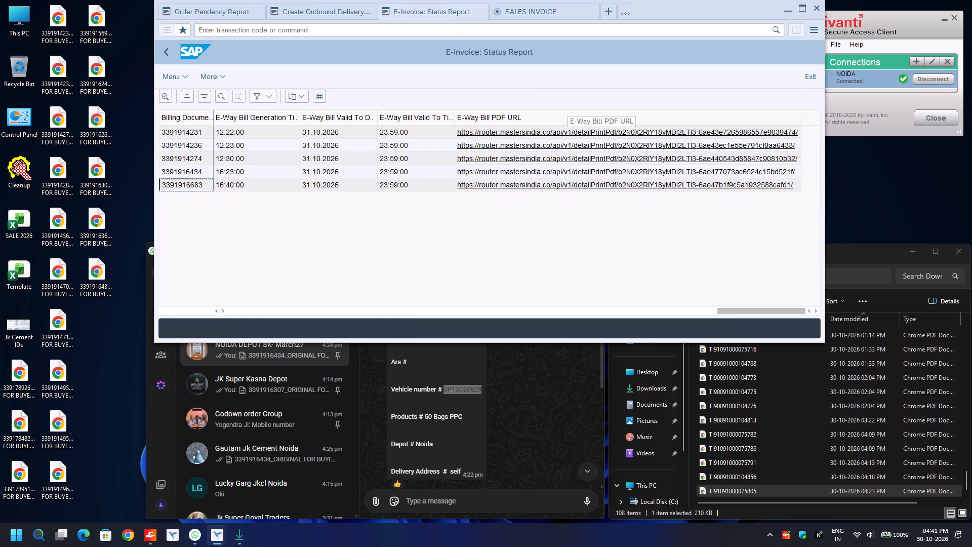
{"action": "left_click", "coordinate": [613, 184]}
{"action": "key", "text": "Left"}
{"action": "key", "text": "Return"}
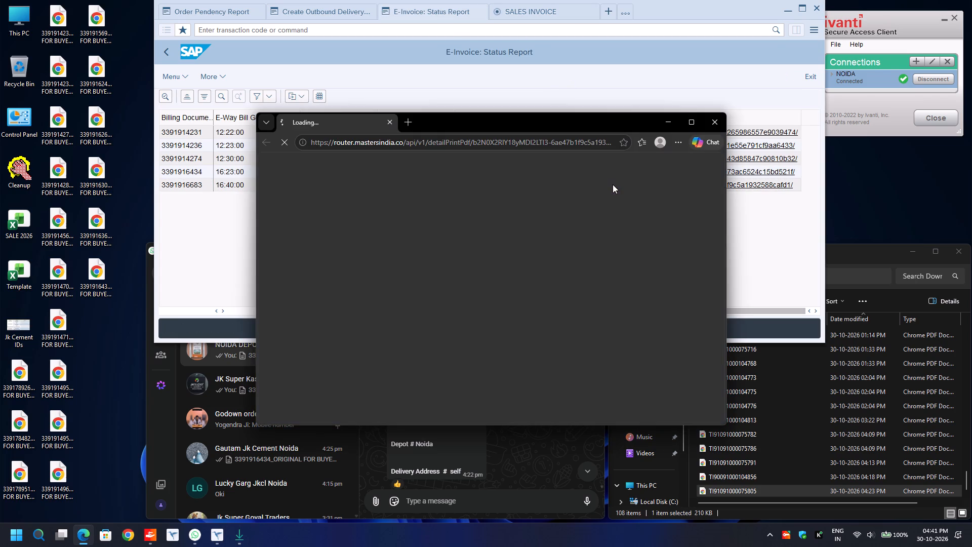